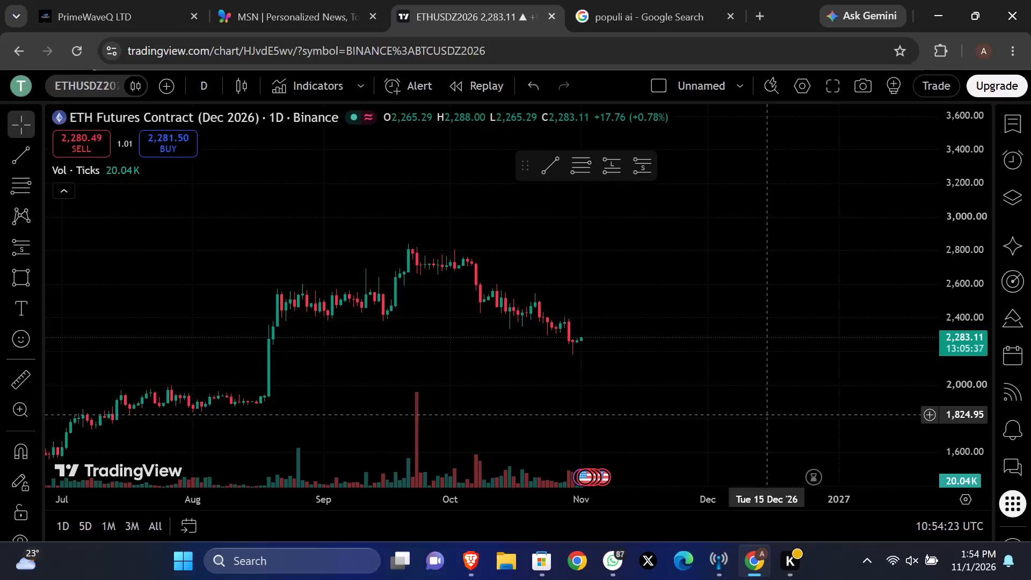
Switch the ETH futures chart to the 4-hour interval and examine the price action from August to November.
scroll(766, 414, down, 5)
scroll(766, 414, up, 2)
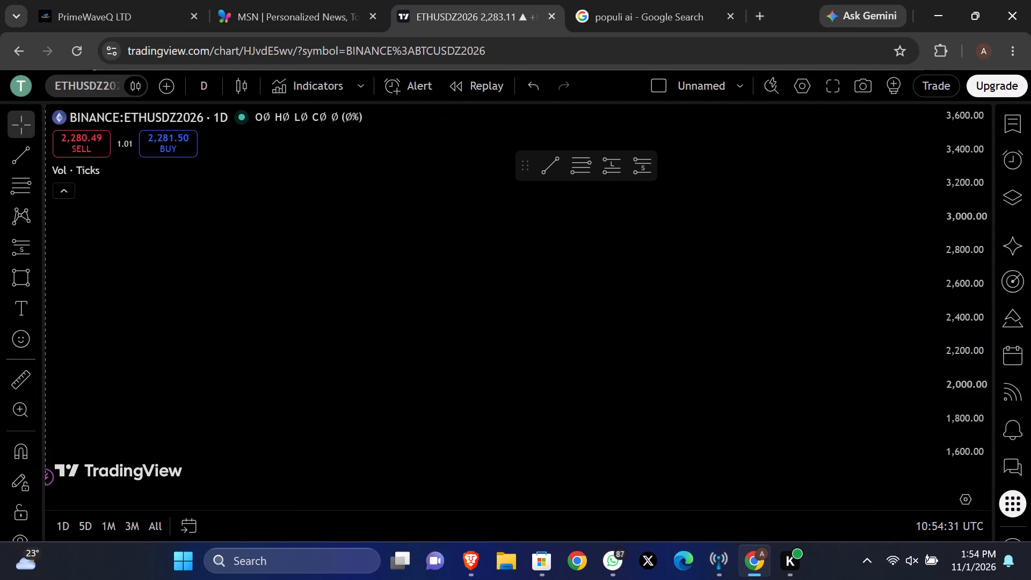
click(206, 93)
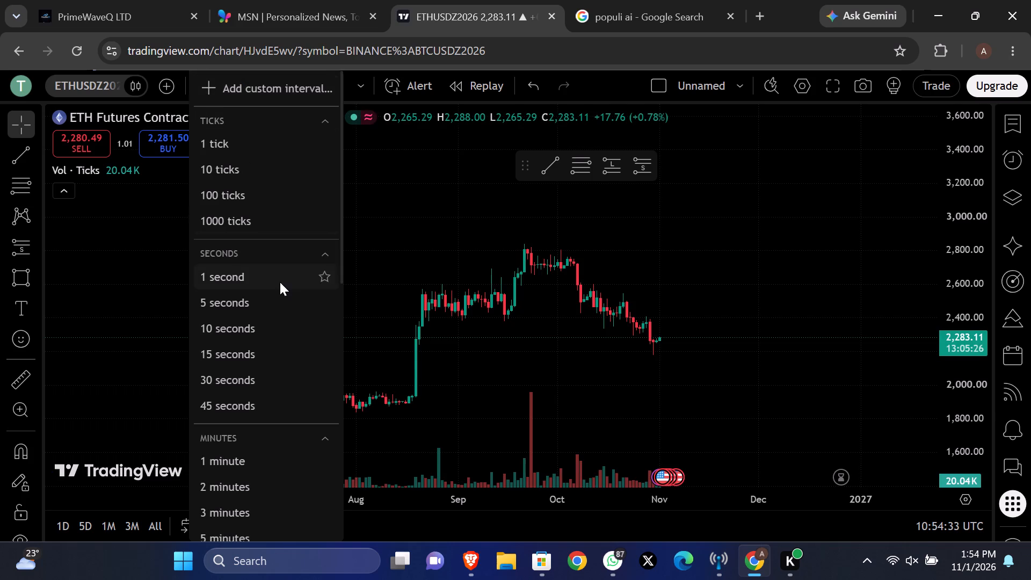
scroll(280, 282, down, 1)
scroll(288, 397, down, 2)
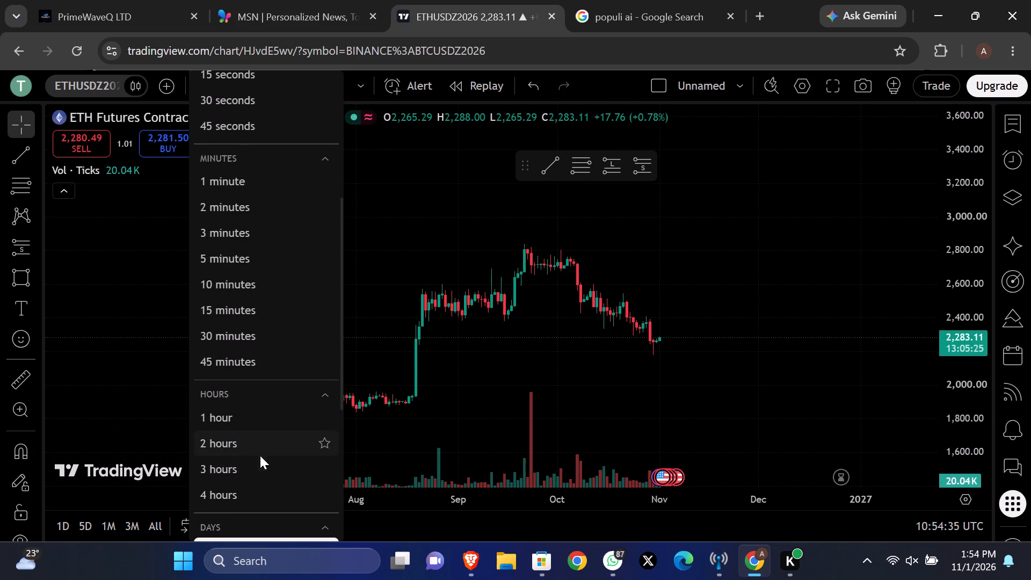
click(250, 489)
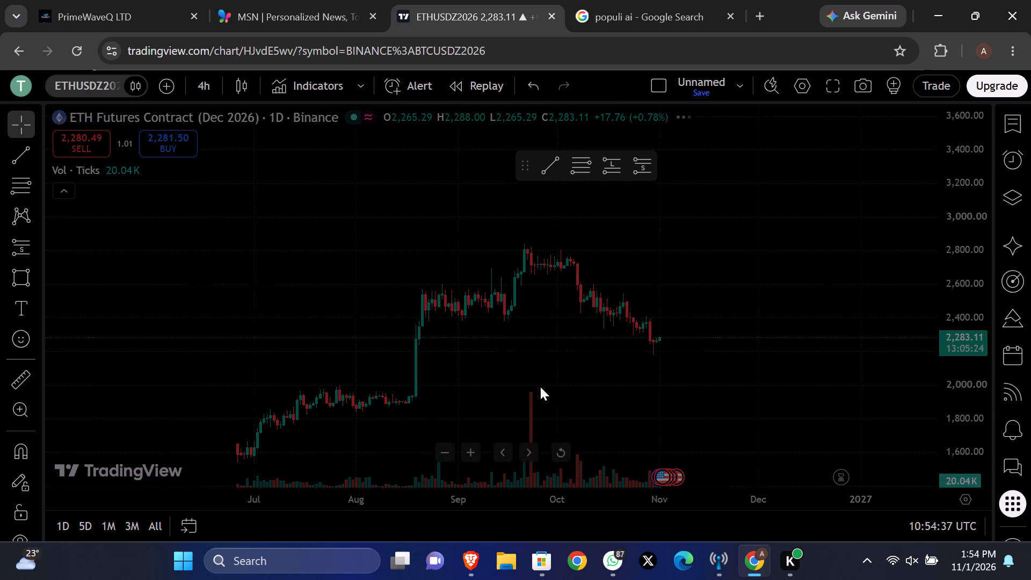
scroll(700, 365, down, 8)
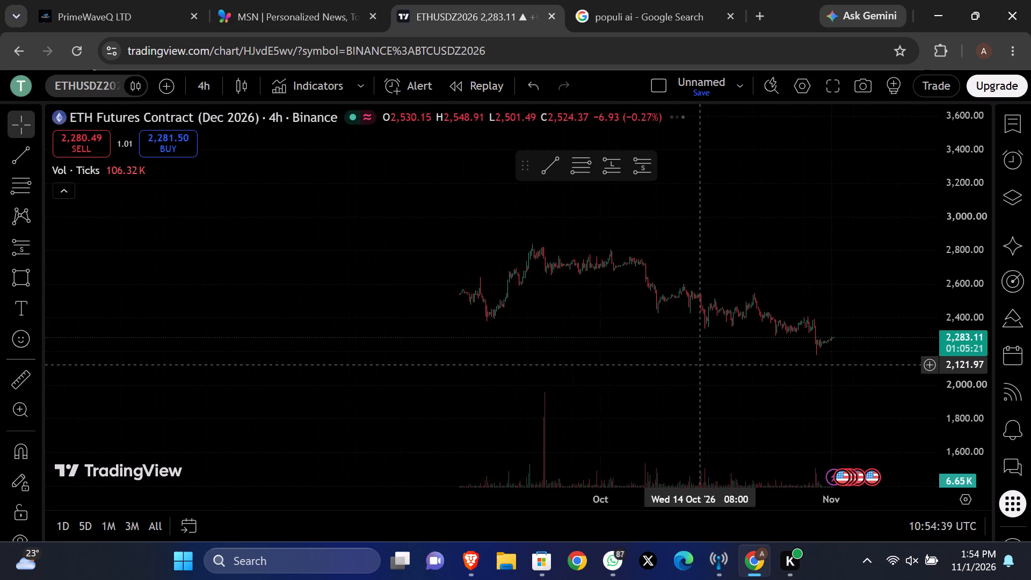
scroll(959, 288, up, 4)
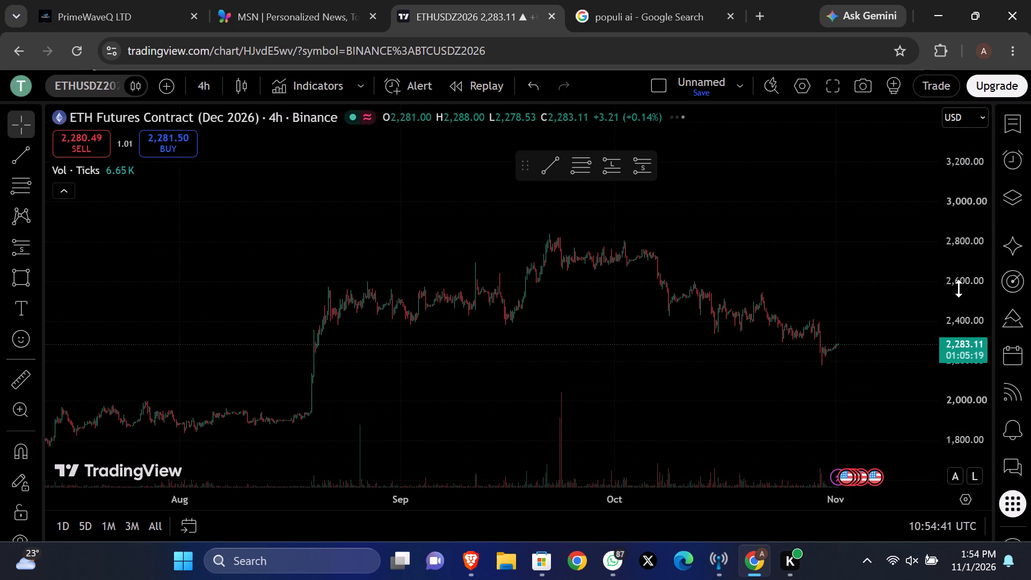
scroll(959, 288, up, 8)
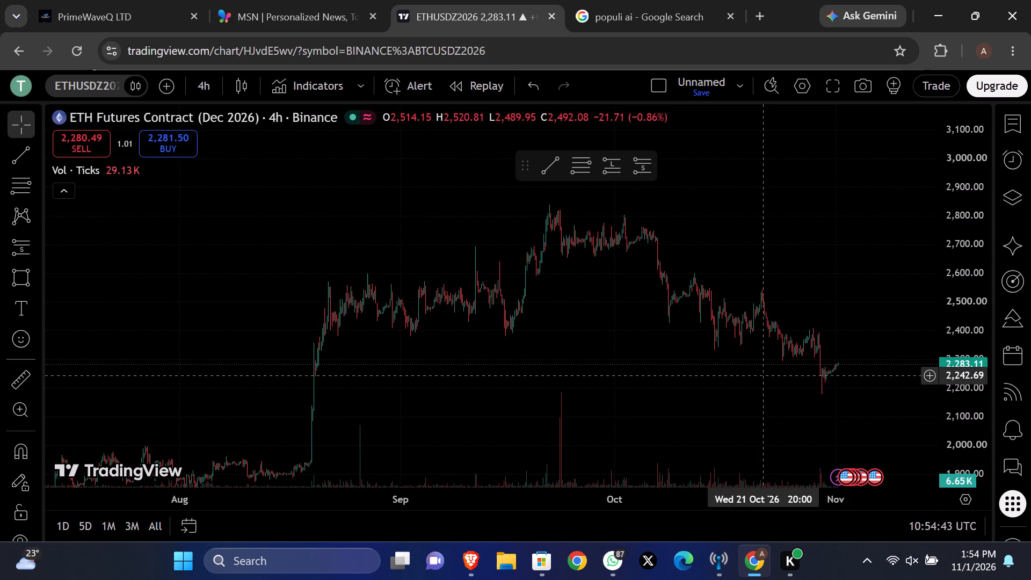
scroll(763, 375, up, 5)
scroll(763, 375, down, 1)
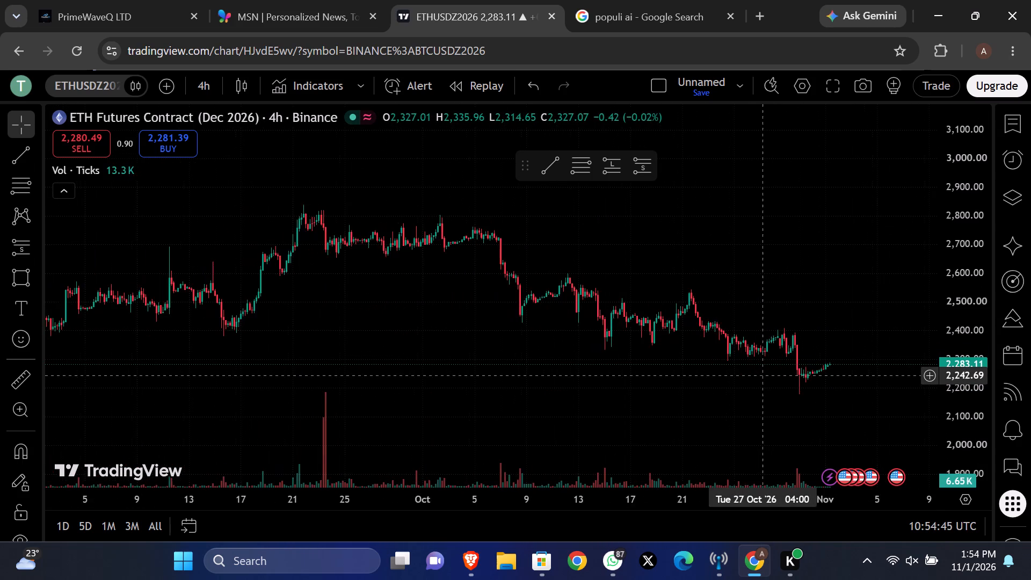
scroll(763, 375, down, 2)
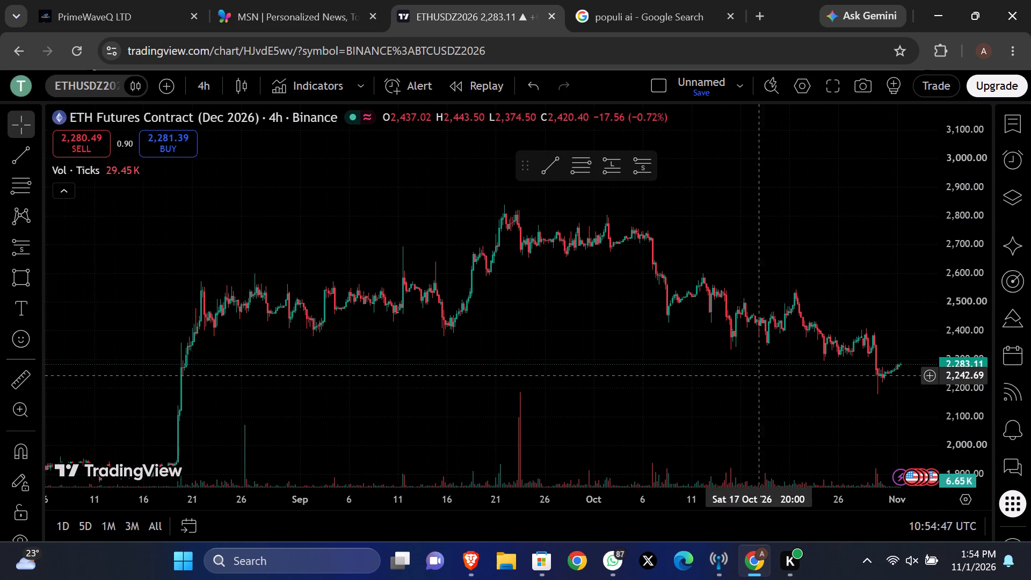
Set the chart interval back to one day.
click(202, 96)
scroll(252, 404, down, 3)
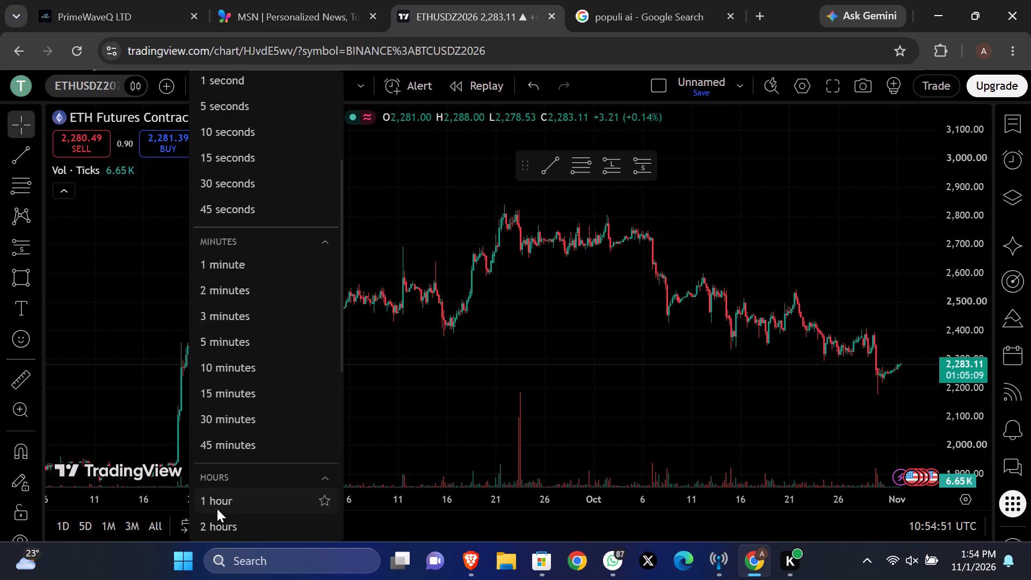
scroll(262, 415, down, 1)
click(222, 471)
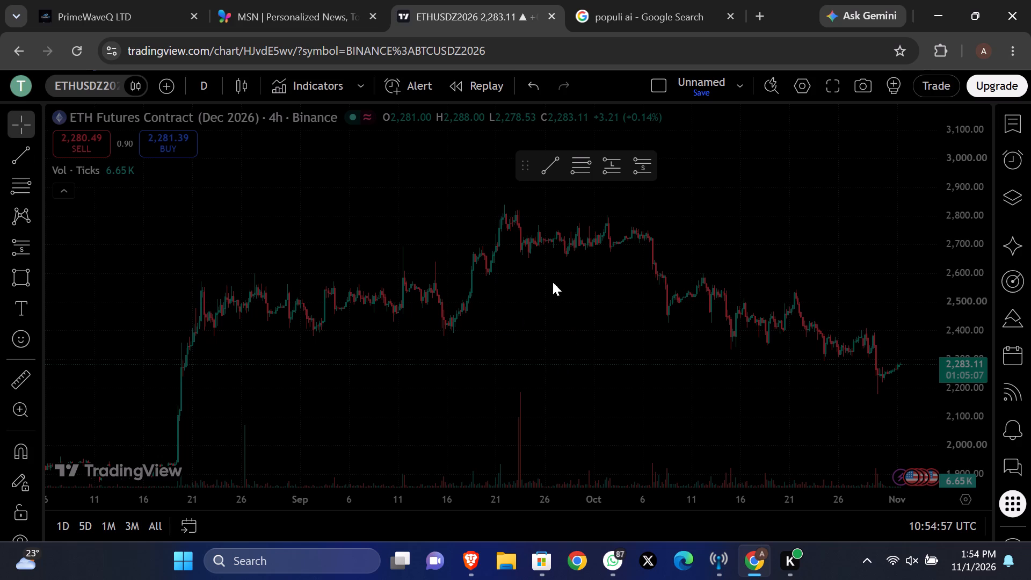
Examine the daily price swing from the late-June low through the September high to the latest candles.
scroll(598, 253, down, 2)
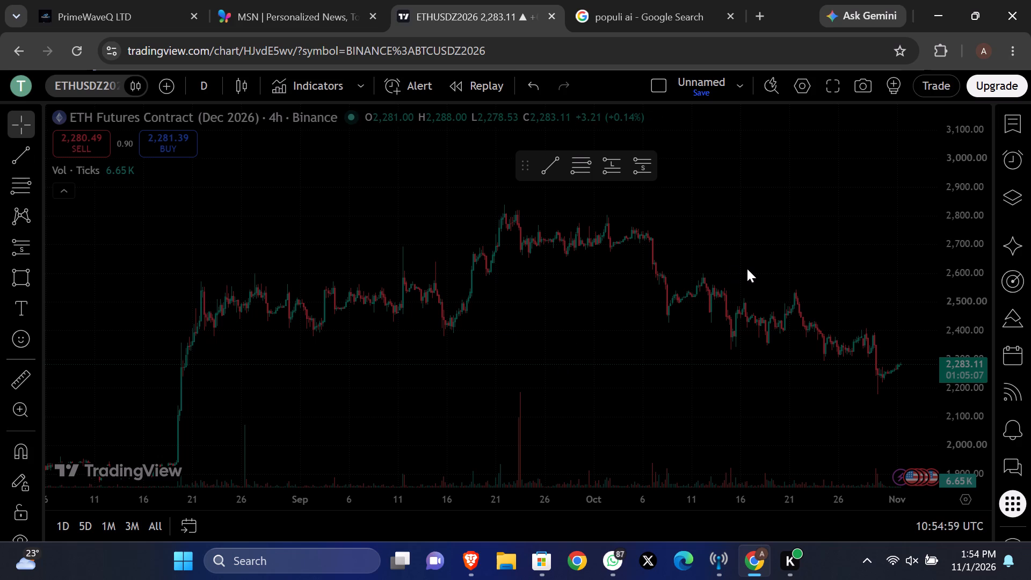
scroll(747, 269, up, 1)
scroll(812, 275, up, 2)
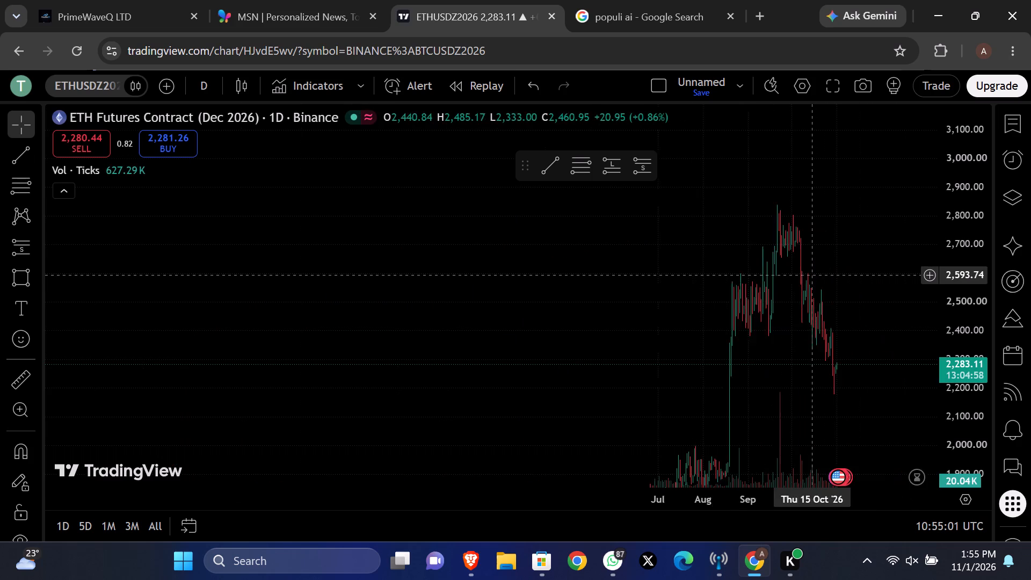
scroll(812, 275, up, 6)
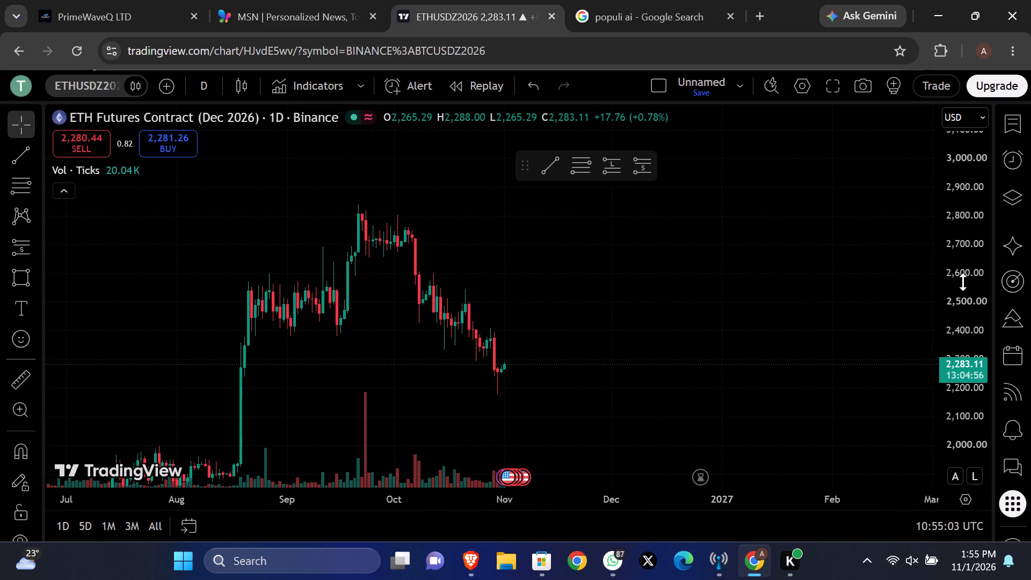
scroll(963, 282, down, 7)
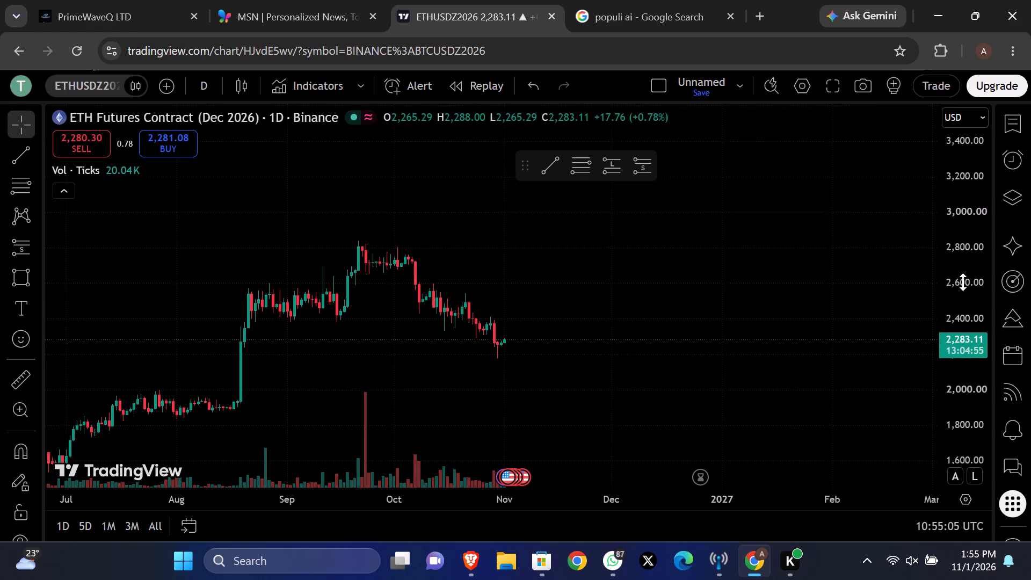
scroll(694, 344, down, 1)
click(694, 344)
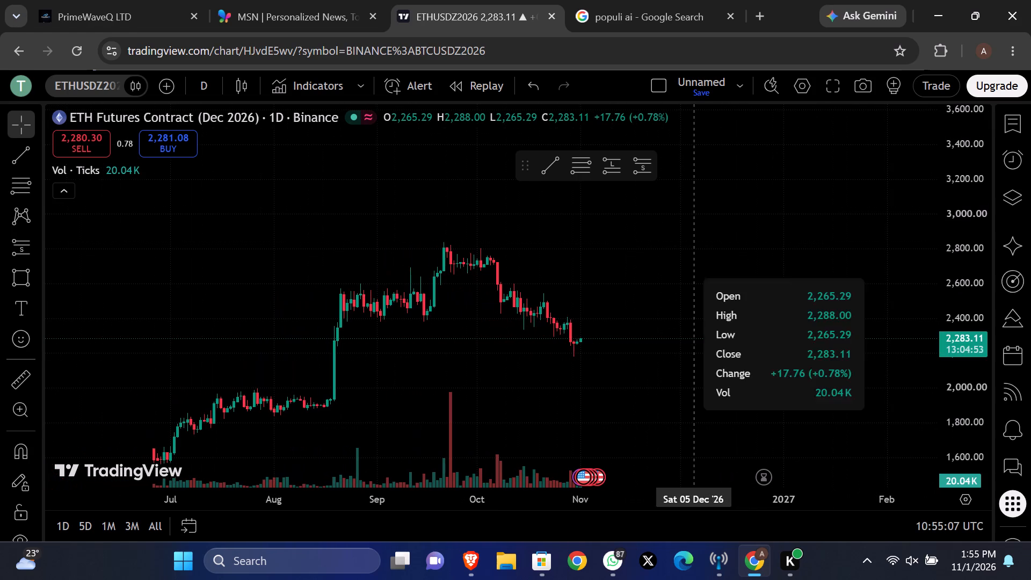
click(978, 411)
scroll(978, 411, down, 1)
scroll(978, 411, up, 1)
drag(752, 380, 837, 329)
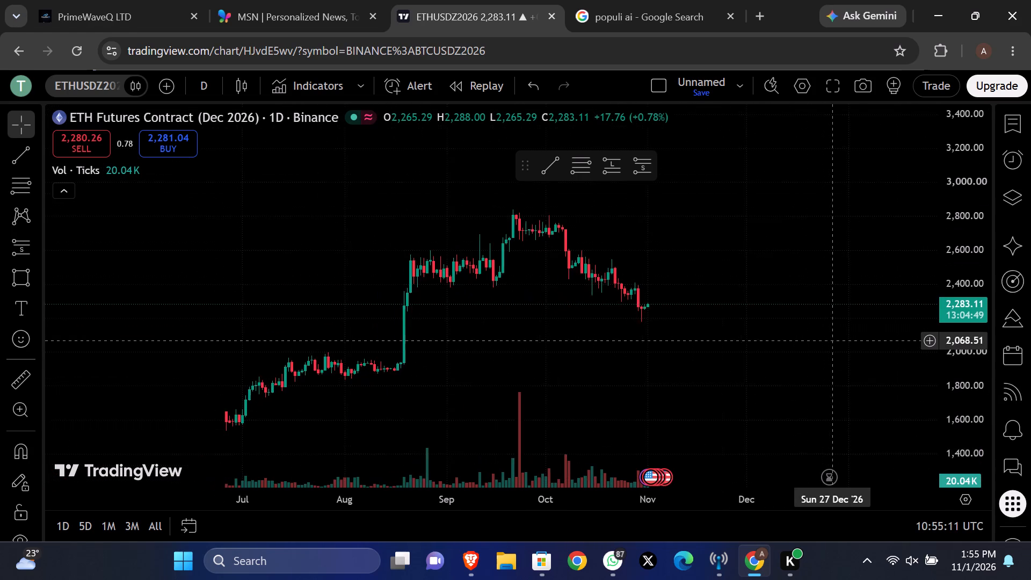
drag(837, 329, 827, 344)
click(827, 344)
scroll(827, 344, up, 1)
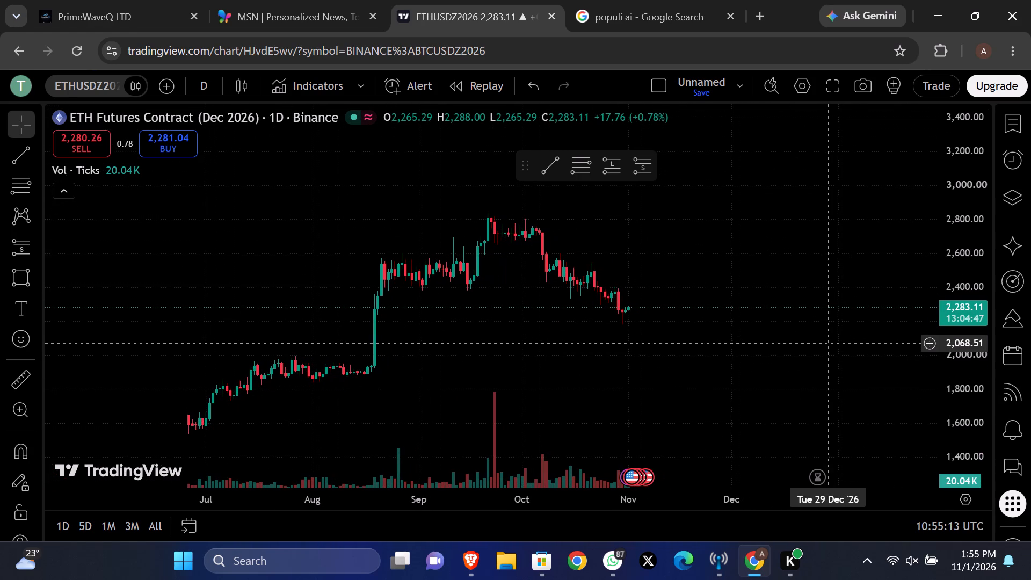
Draw a Fibonacci retracement from the 26 June low at about 1,575 up to about 2,842 at 4 November.
click(582, 161)
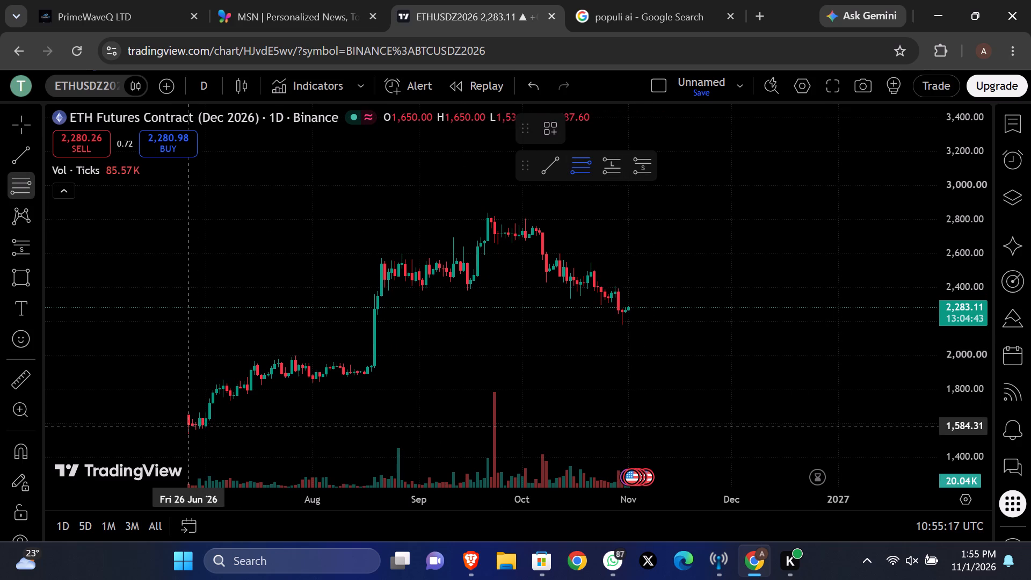
drag(191, 427, 634, 221)
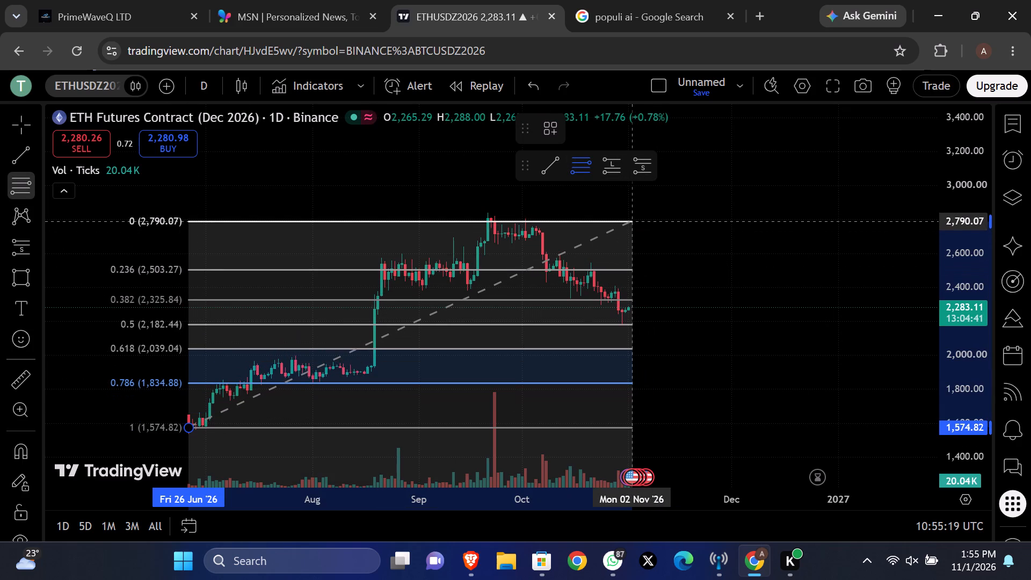
drag(634, 221, 640, 212)
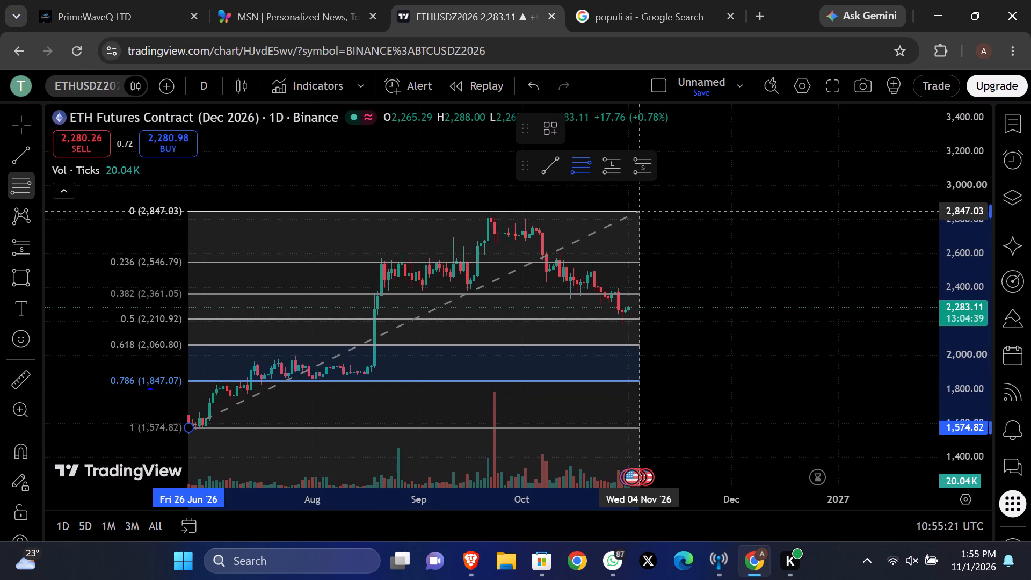
drag(640, 212, 640, 212)
click(640, 212)
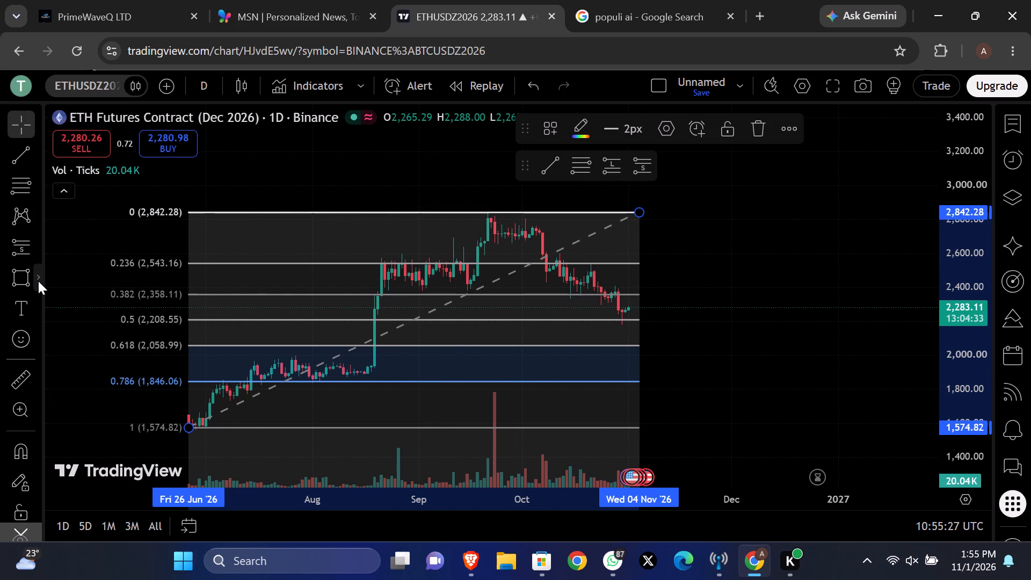
Add the Rectangle shape to the favourite drawing tools.
click(38, 281)
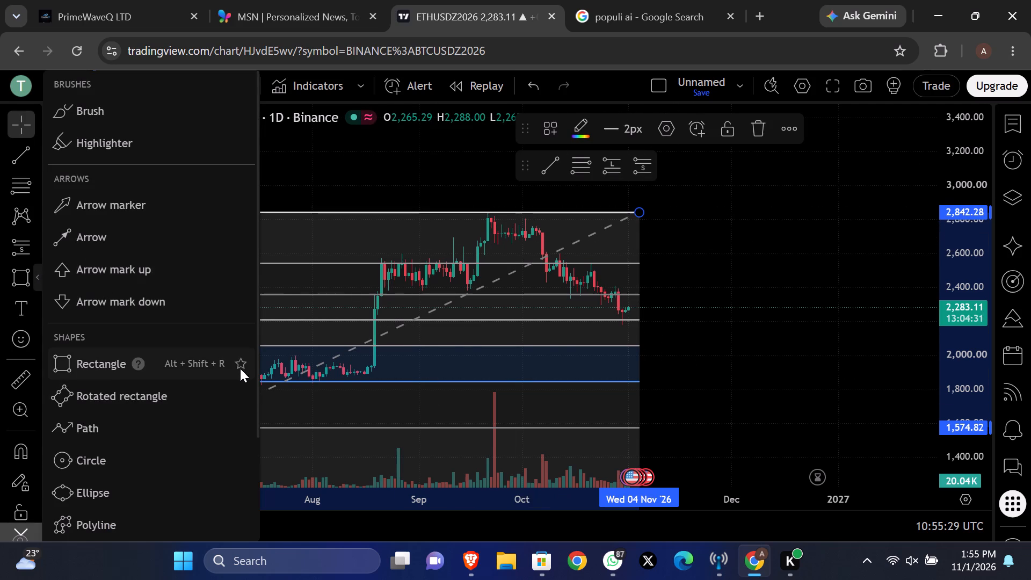
click(240, 366)
click(673, 344)
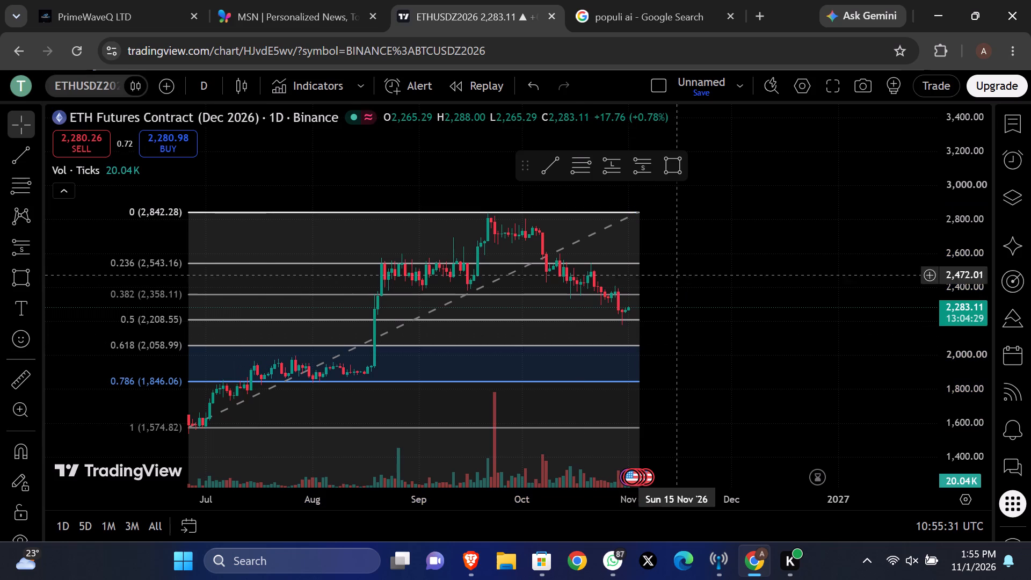
Draw a rectangle from 13 November to 29 December covering the 0.618–0.786 Fibonacci zone, about 2,059 to 1,841.
click(674, 158)
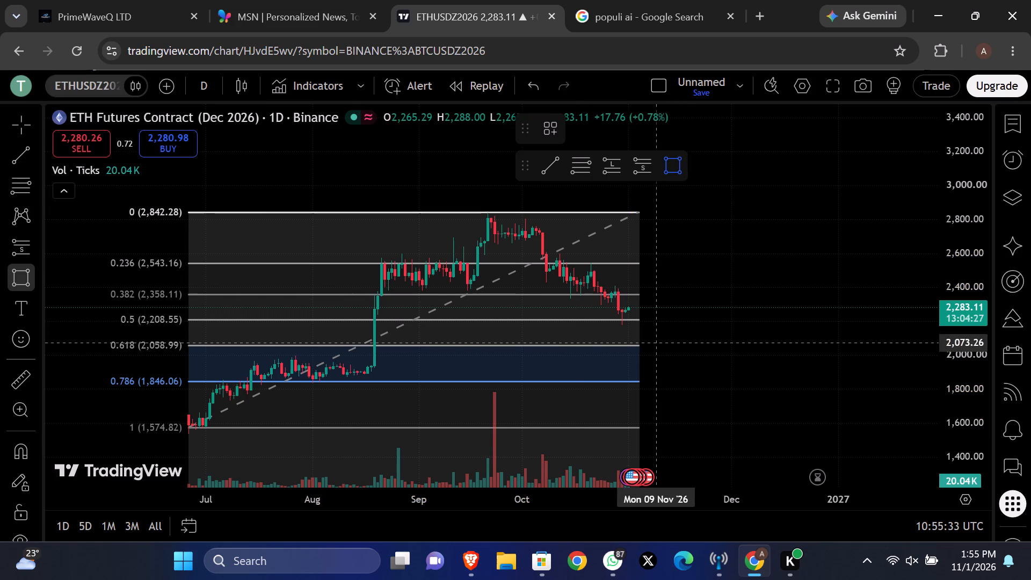
drag(669, 345, 807, 375)
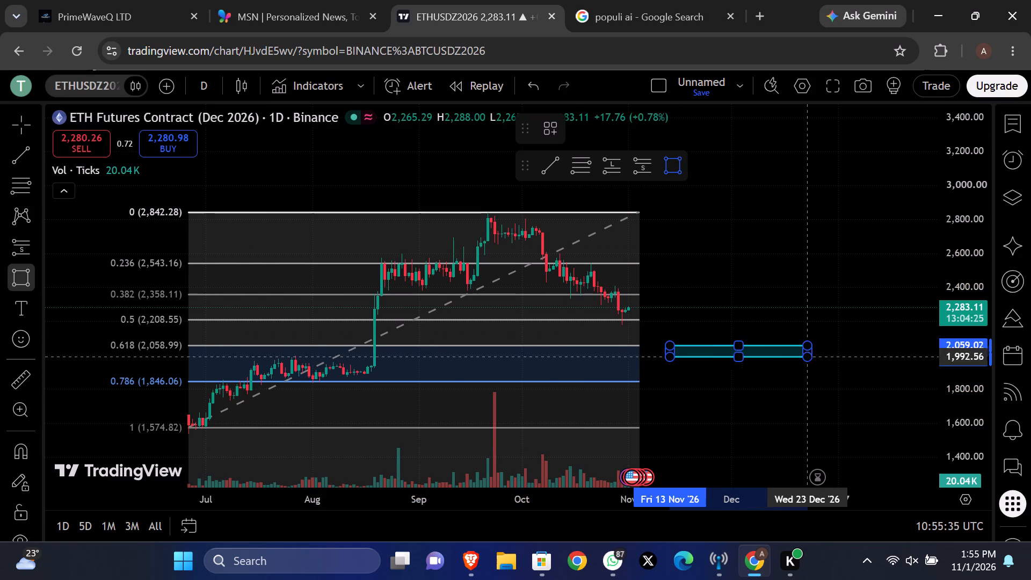
drag(807, 375, 811, 378)
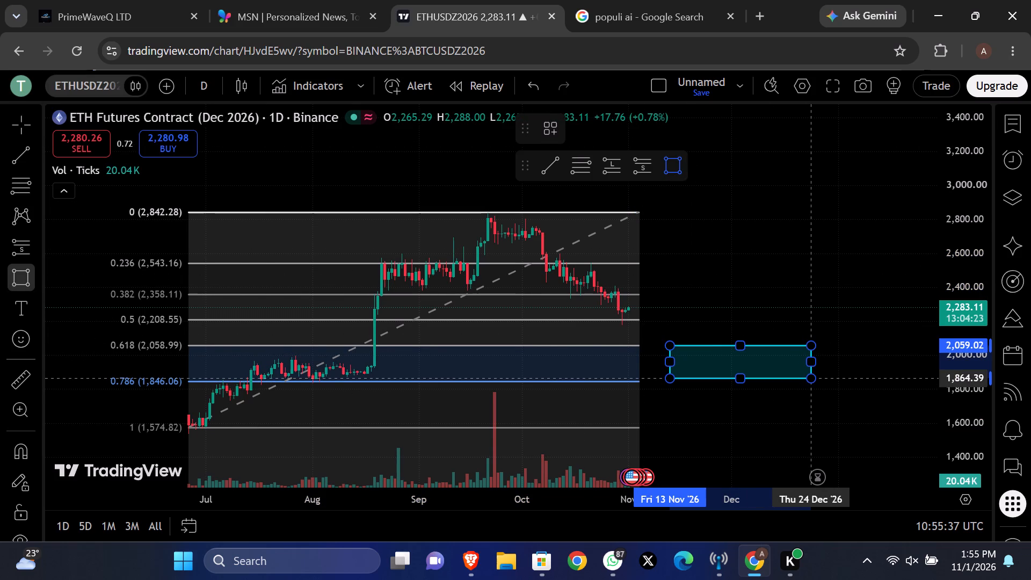
drag(811, 378, 811, 381)
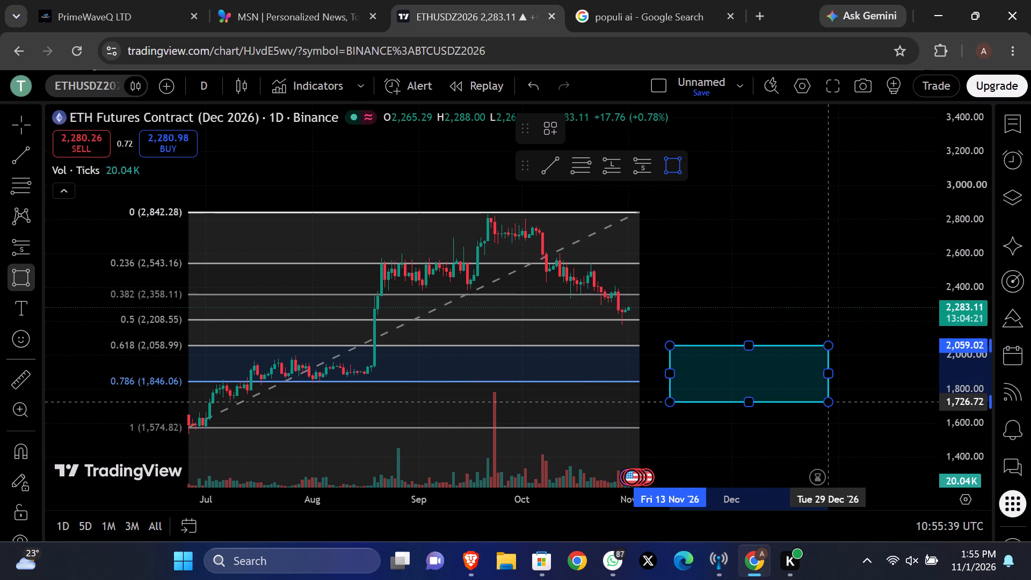
click(829, 402)
drag(751, 398, 751, 382)
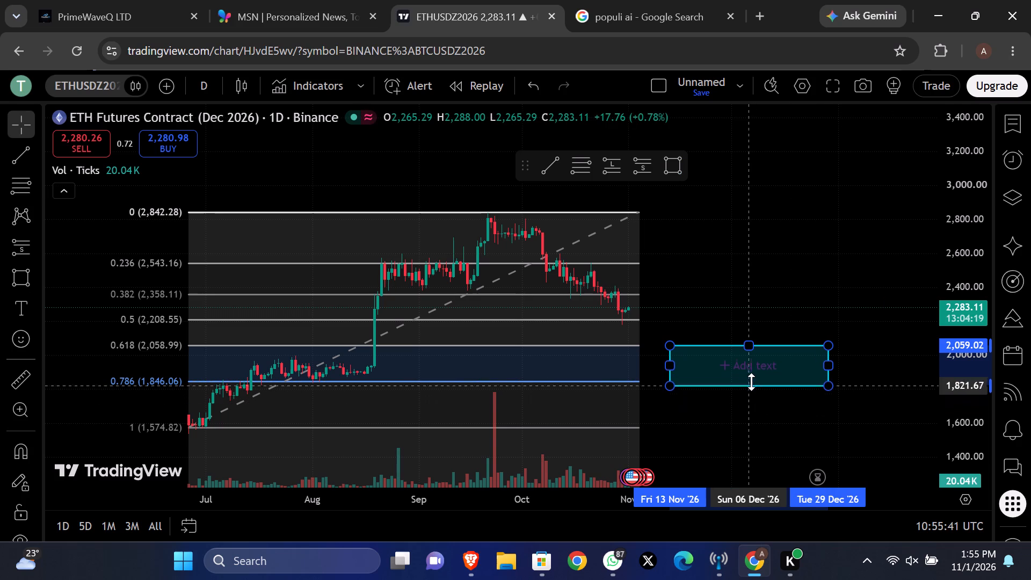
drag(751, 382, 751, 382)
Delete the Fibonacci retracement, keeping the rectangle on the chart.
drag(718, 297, 700, 329)
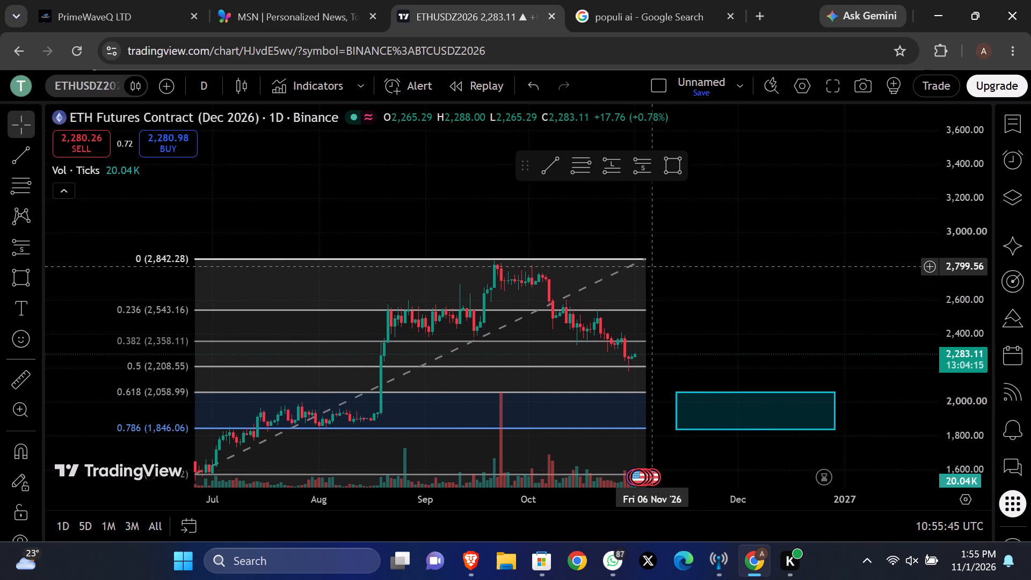
click(645, 262)
click(752, 125)
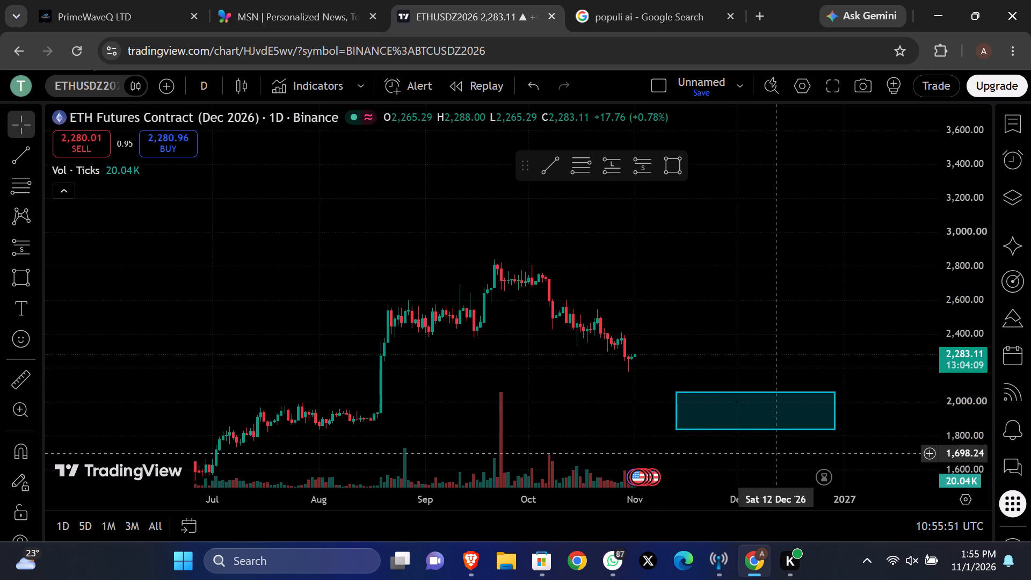
Extend the rectangle's start date back to the August rally, keeping its end at 29 December.
click(727, 411)
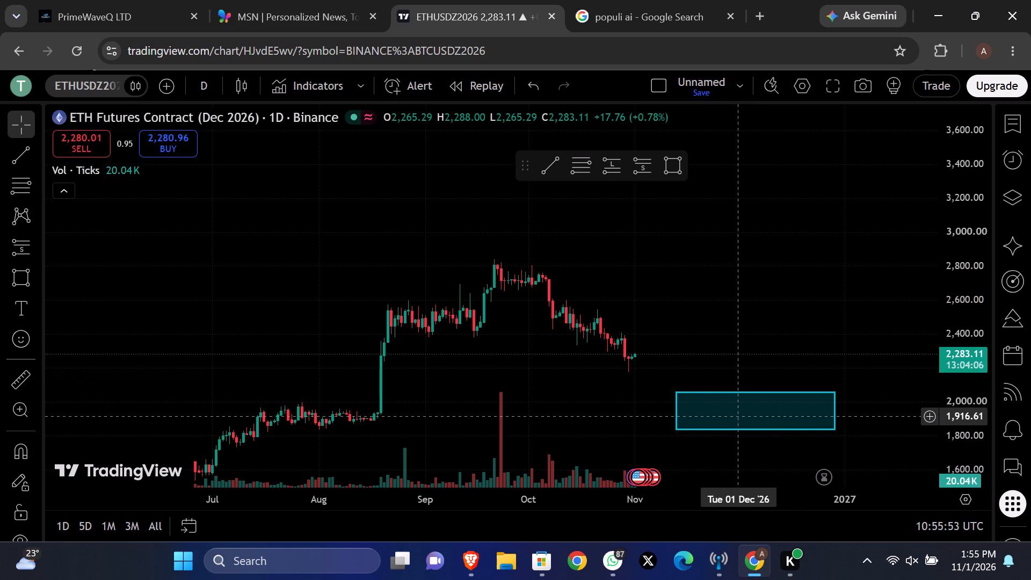
click(747, 418)
click(734, 409)
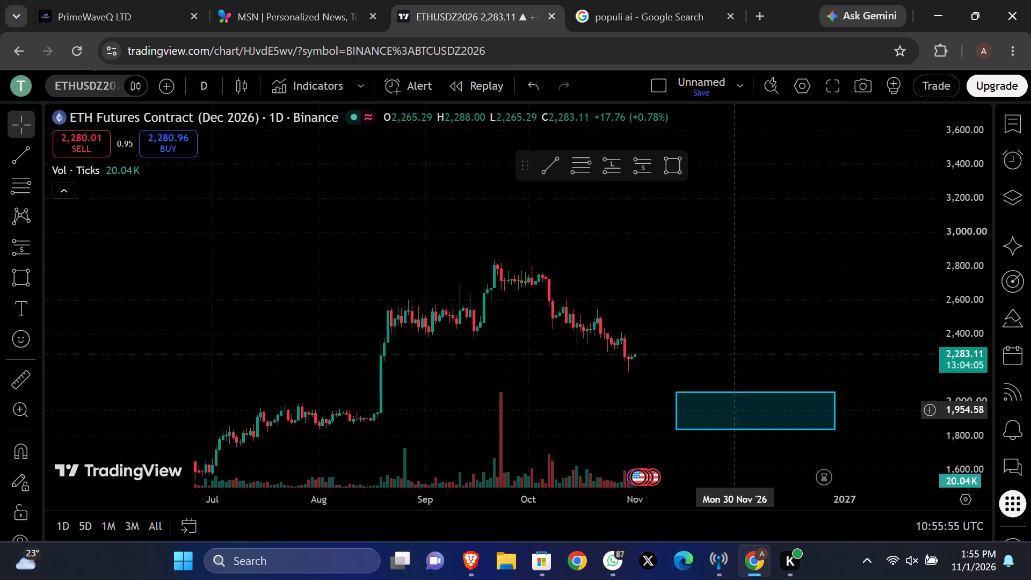
drag(670, 414, 607, 402)
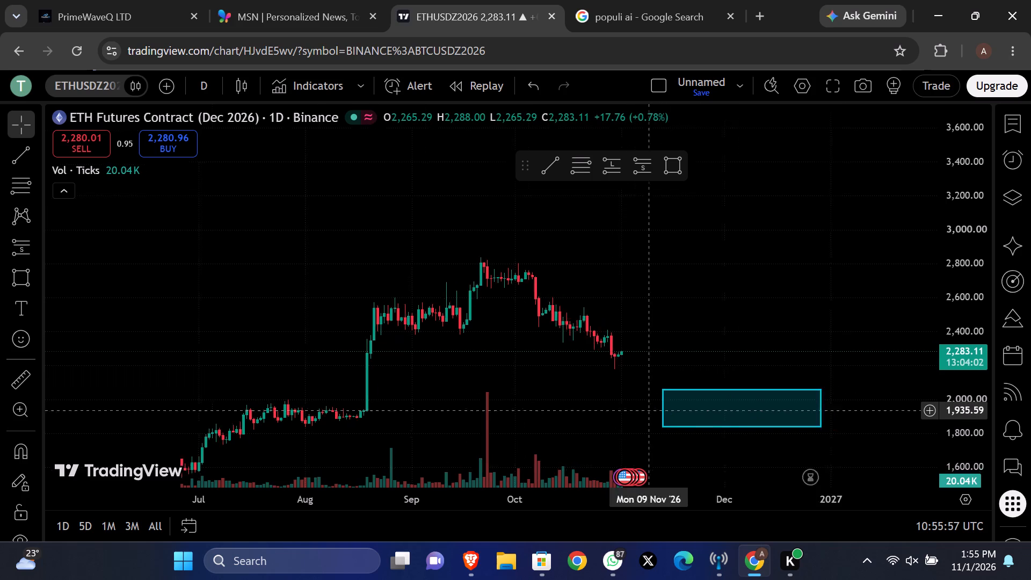
drag(607, 402, 683, 395)
drag(691, 395, 406, 364)
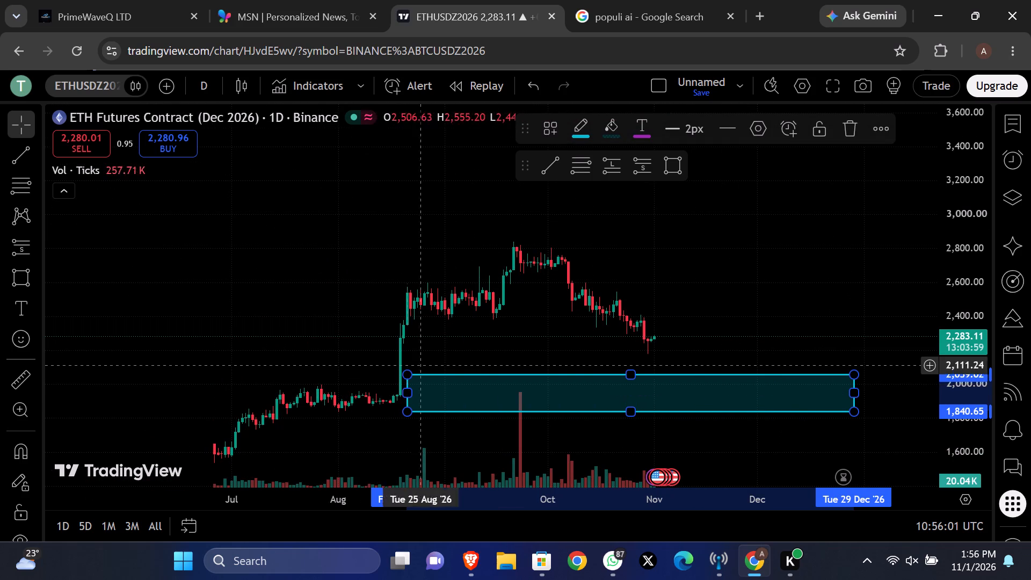
Label the rectangle over the Fibonacci zone with the text "d retracement".
click(614, 391)
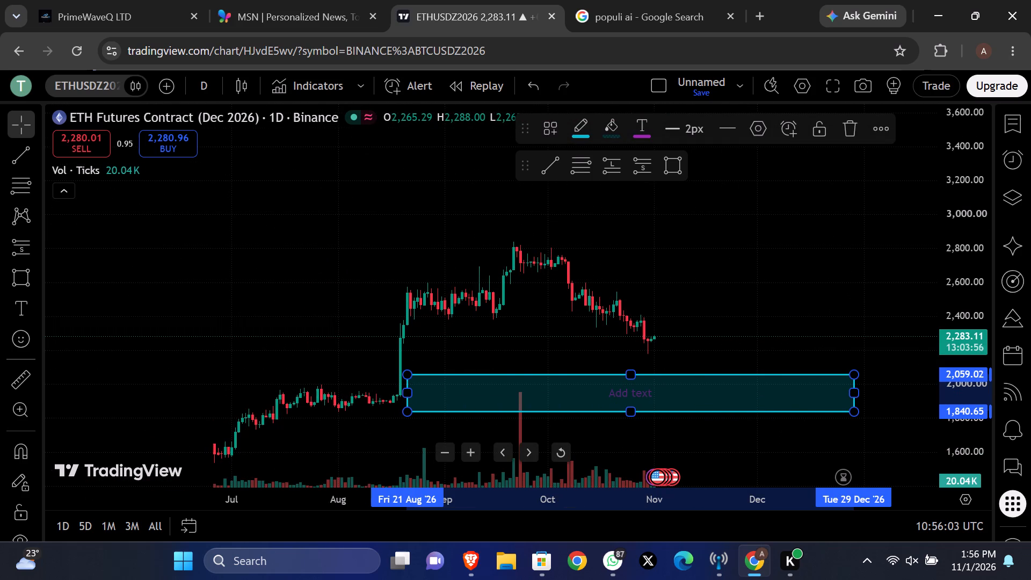
text(d retr)
key(BackSpace)
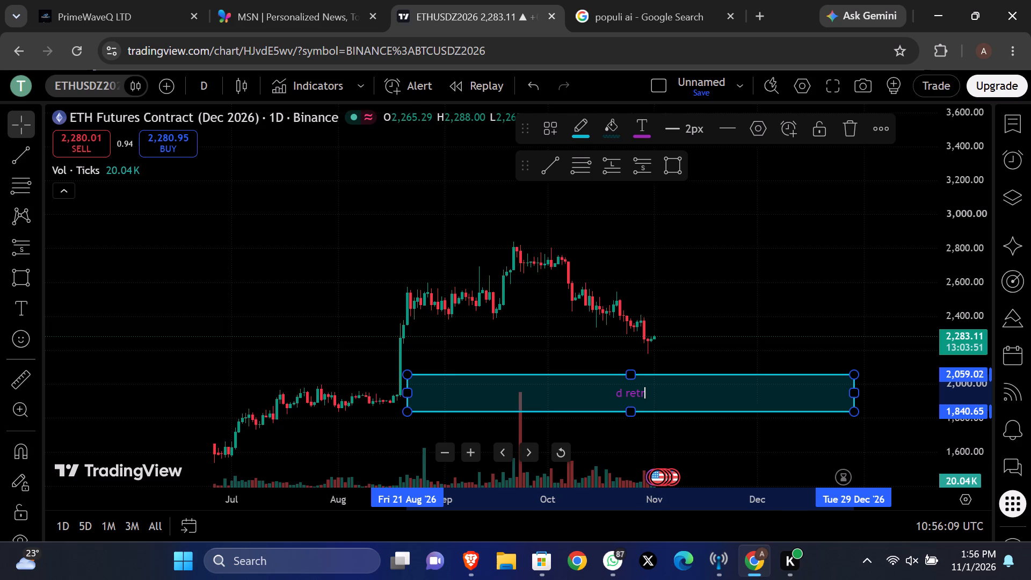
text(acemet)
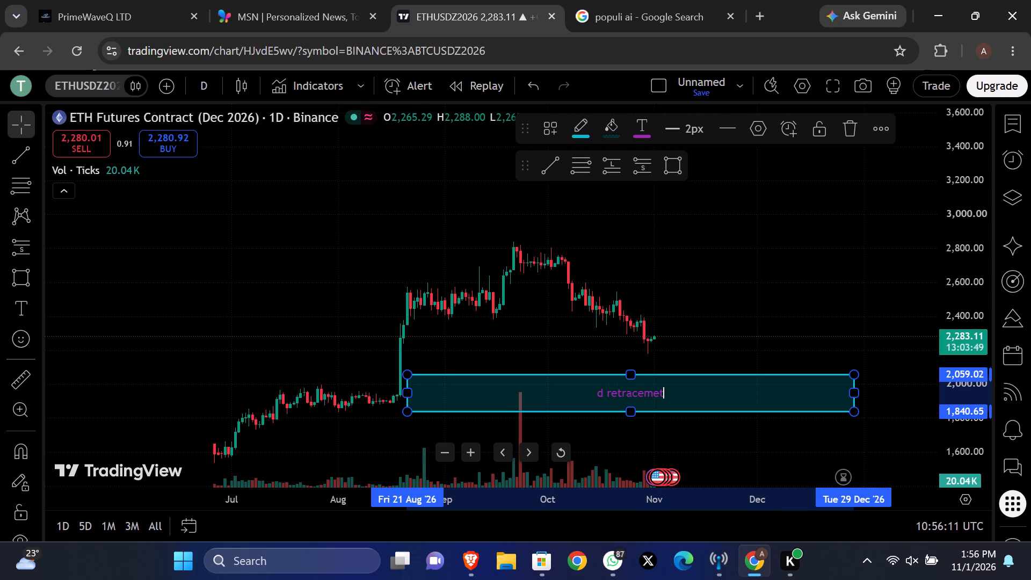
key(BackSpace)
text(nt)
click(750, 315)
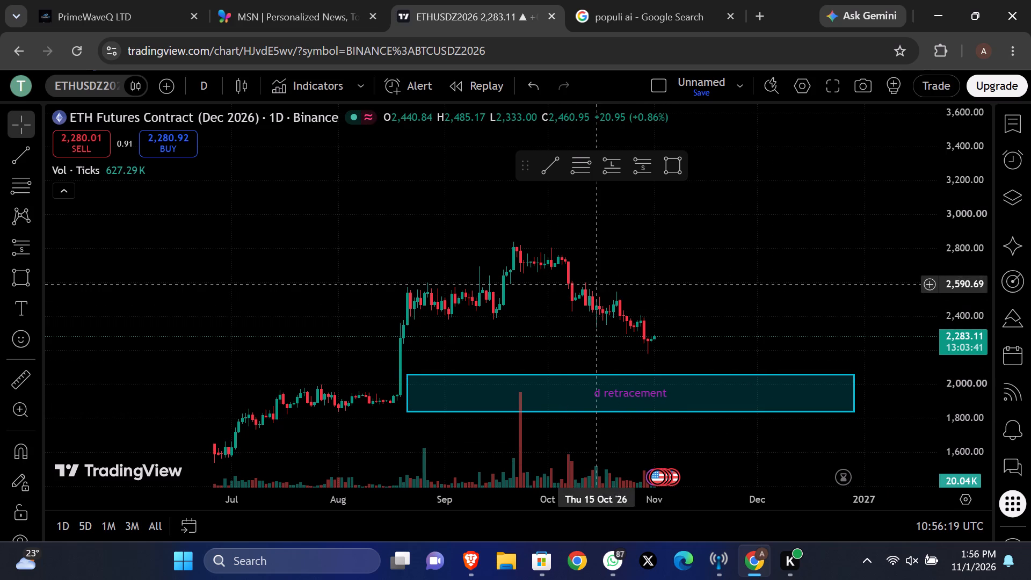
Switch the ETH futures chart from the daily to the 4-hour interval.
scroll(674, 318, down, 3)
scroll(674, 318, up, 1)
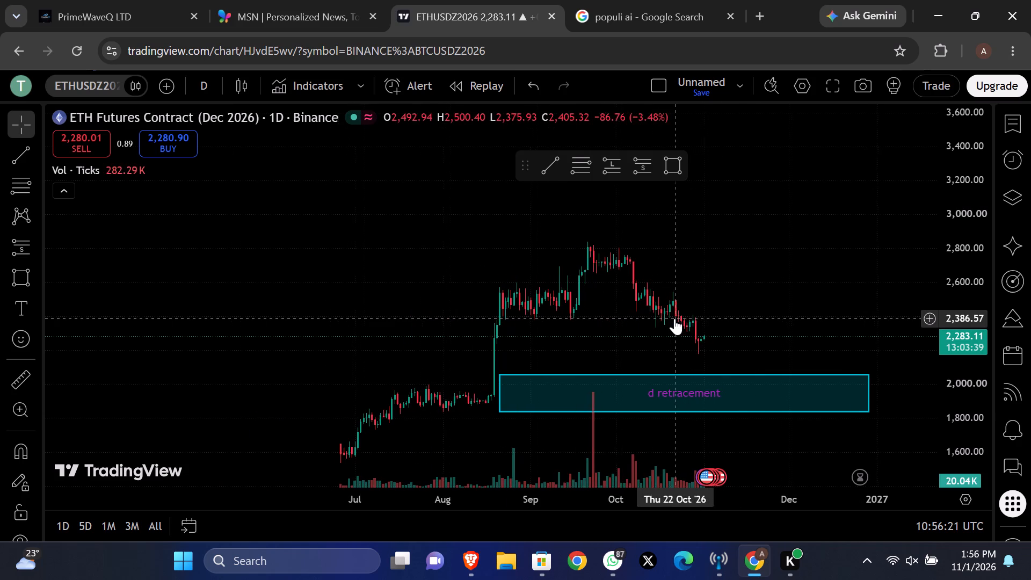
scroll(674, 318, up, 1)
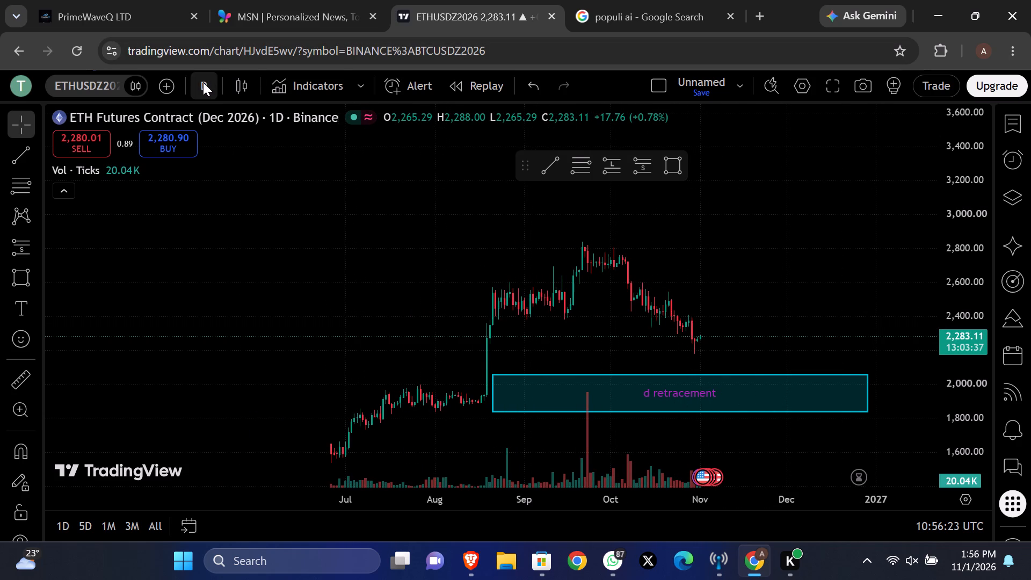
click(203, 82)
scroll(255, 320, down, 5)
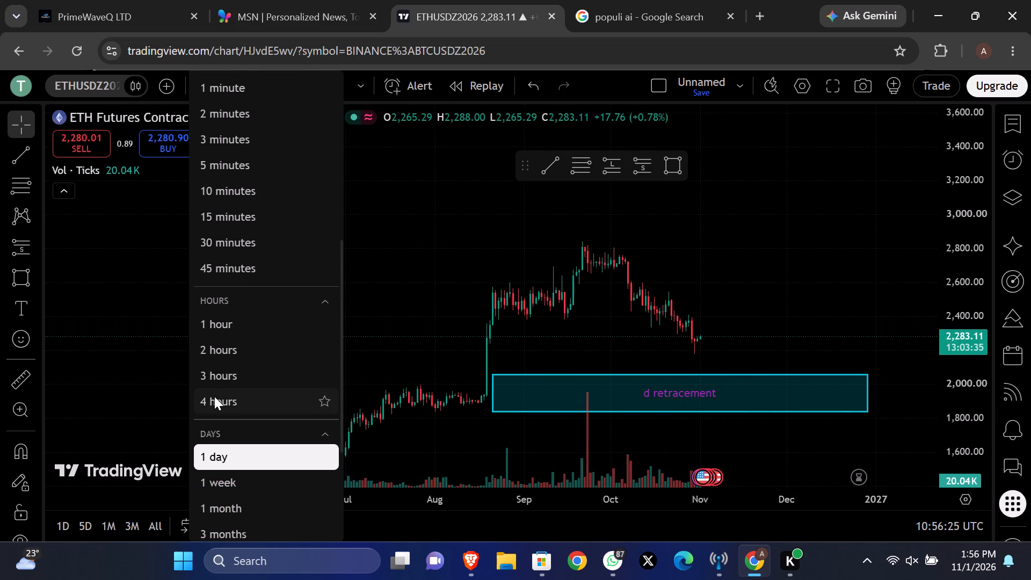
click(214, 398)
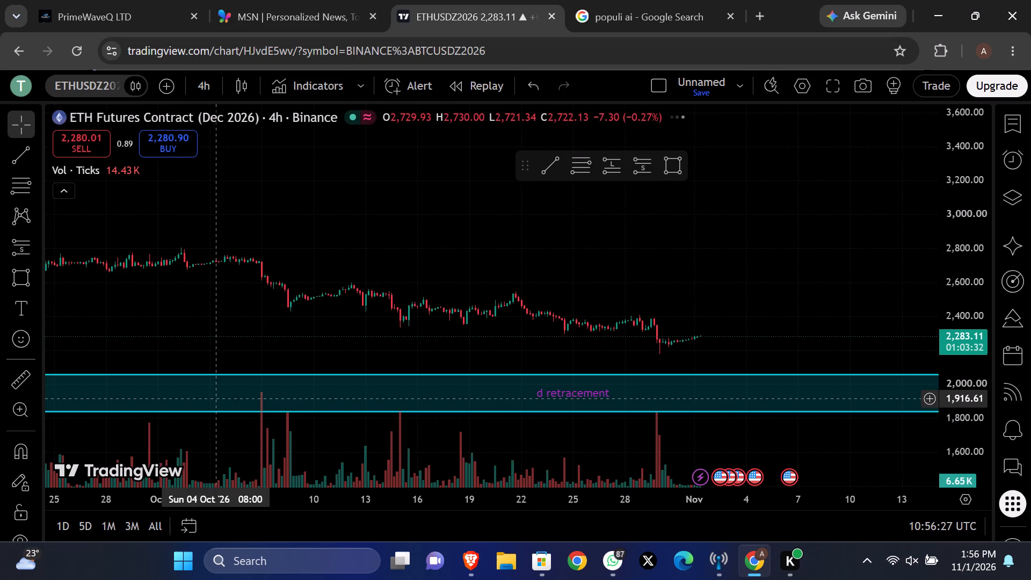
Examine the 4-hour ETH futures price action from the August rally to November against the "d retracement" zone.
scroll(346, 402, down, 13)
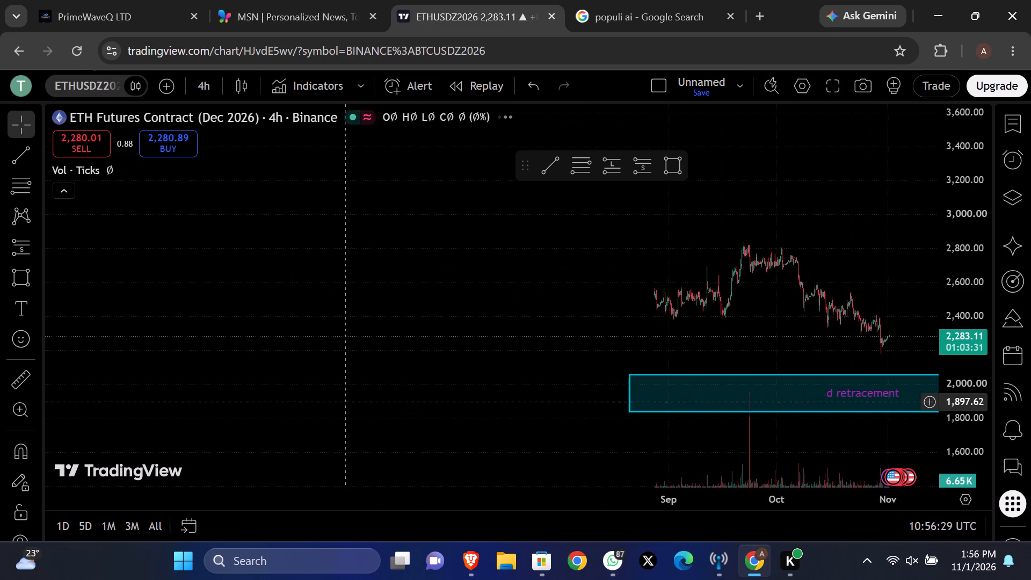
scroll(346, 402, up, 5)
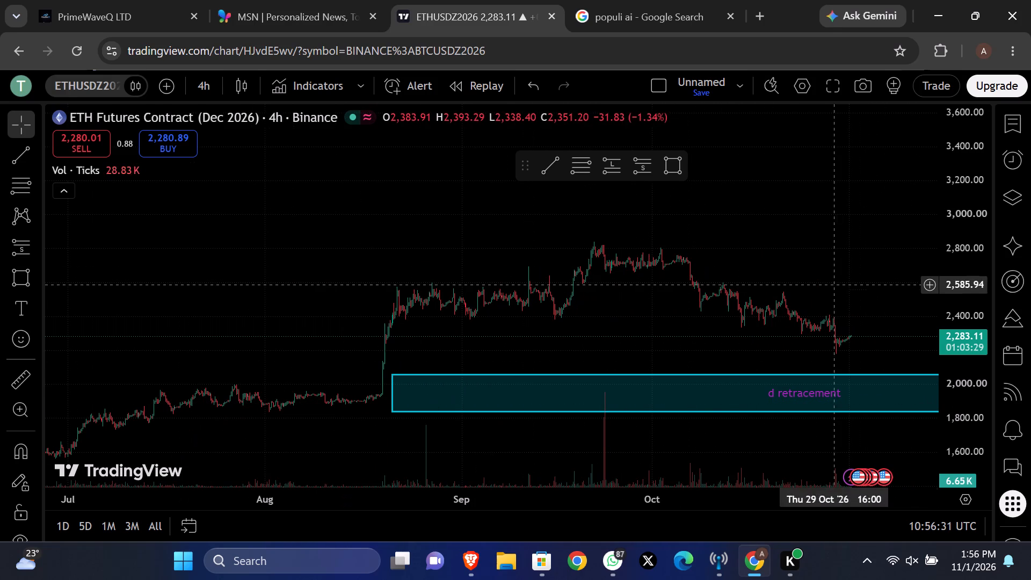
scroll(967, 279, up, 8)
scroll(756, 310, up, 1)
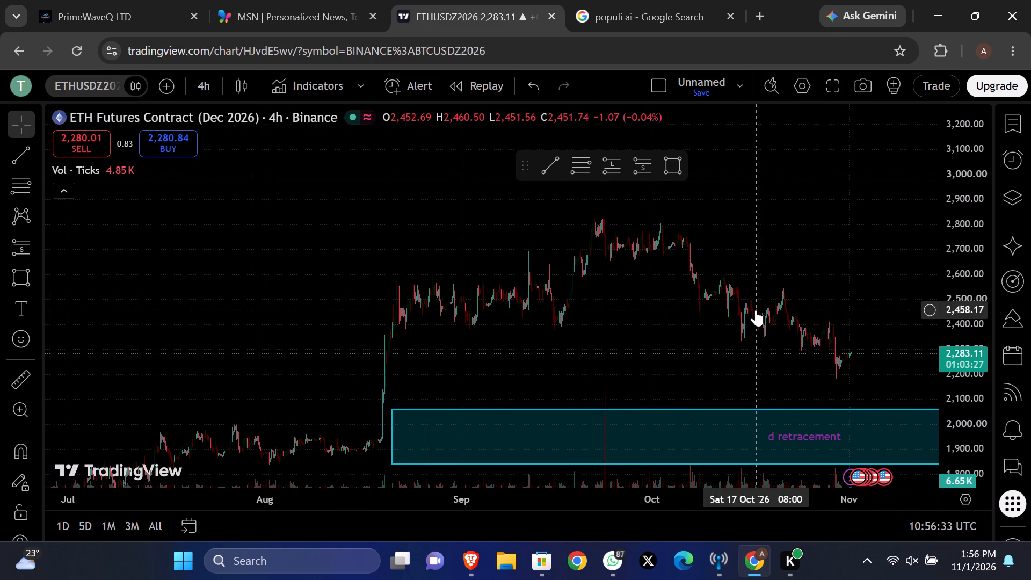
scroll(756, 310, up, 5)
drag(623, 346, 779, 262)
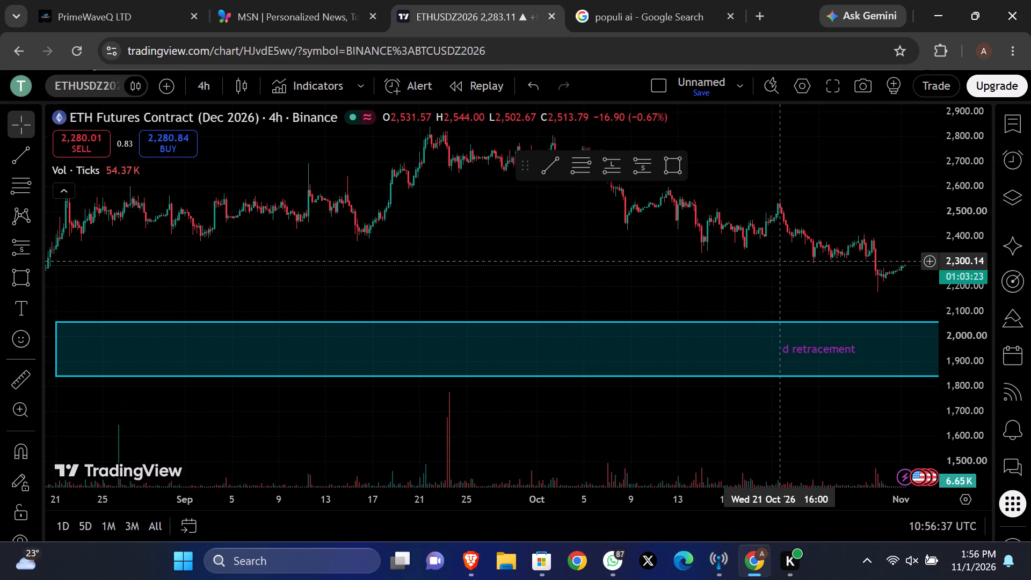
scroll(779, 262, down, 3)
scroll(709, 274, up, 1)
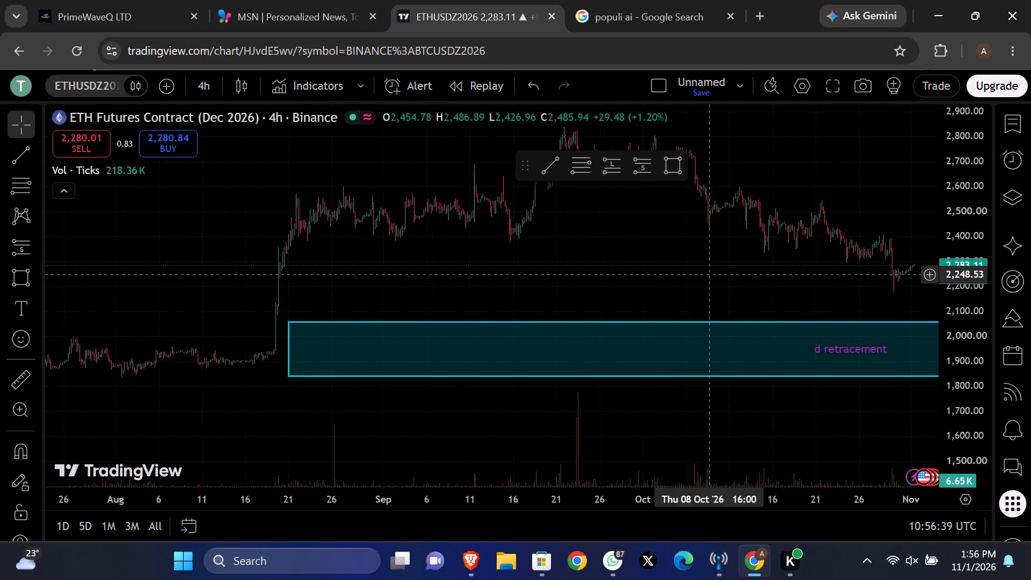
scroll(709, 274, up, 1)
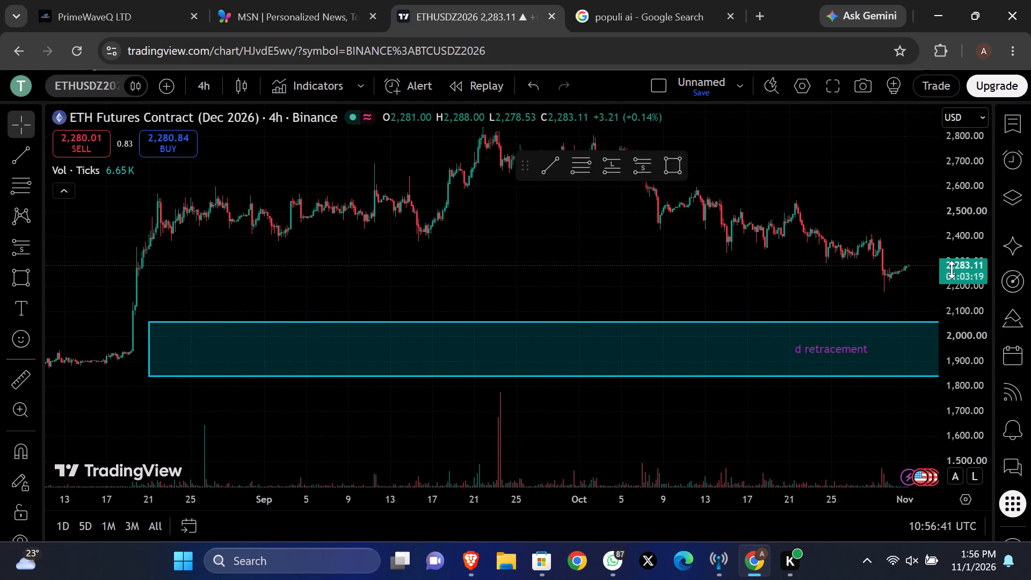
scroll(952, 270, up, 6)
drag(684, 270, 621, 348)
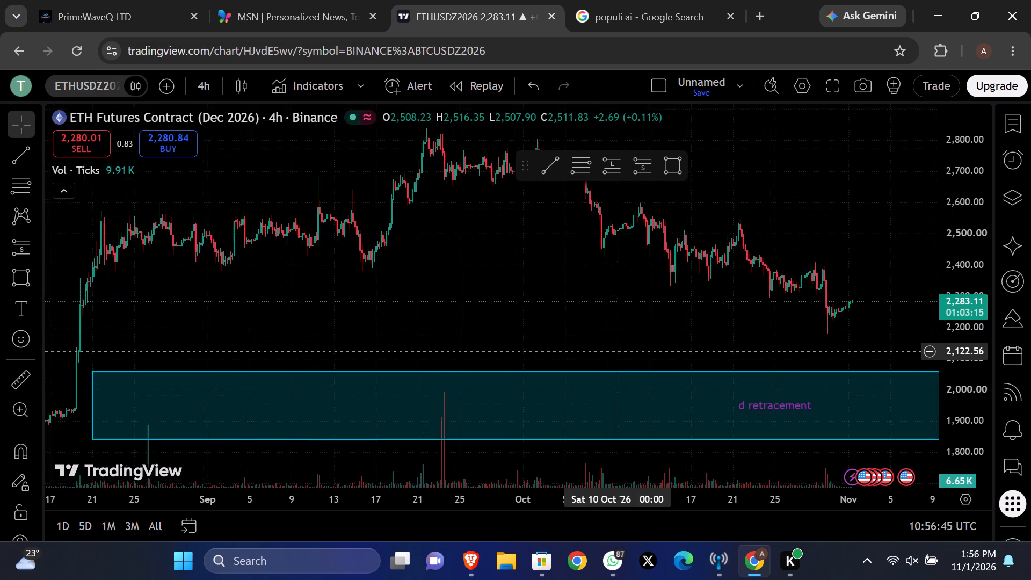
drag(621, 348, 613, 379)
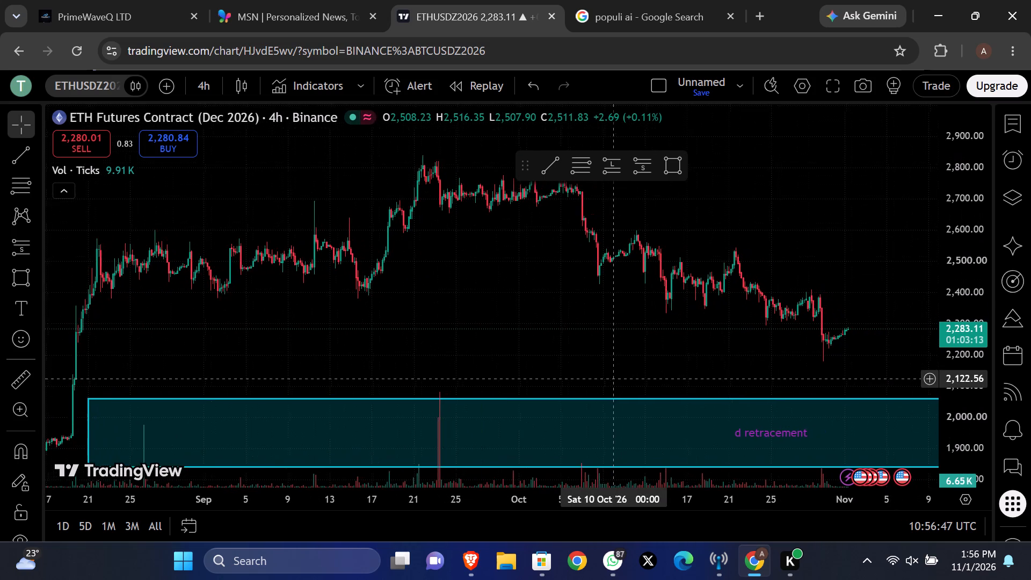
drag(613, 379, 591, 380)
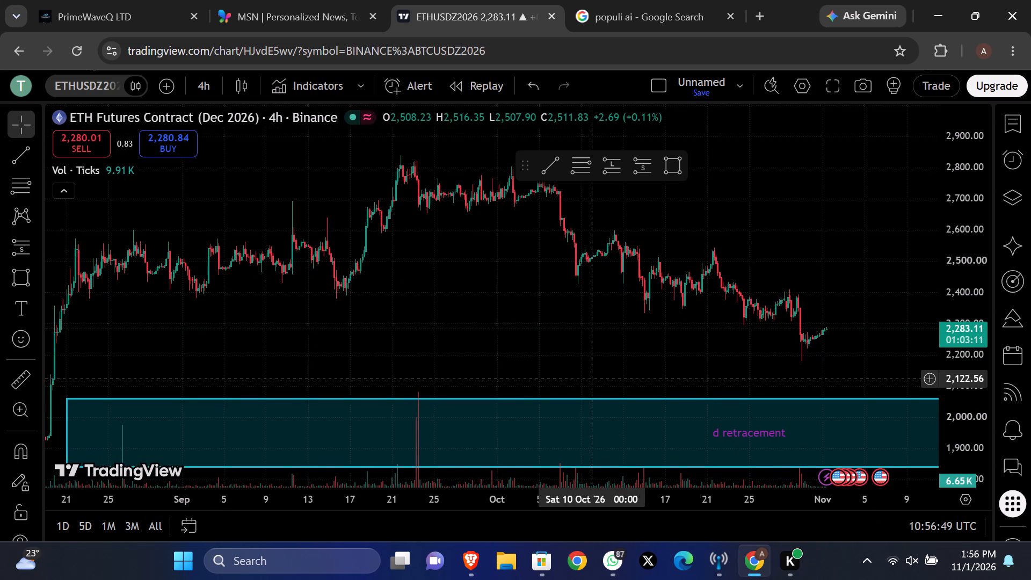
drag(591, 380, 590, 382)
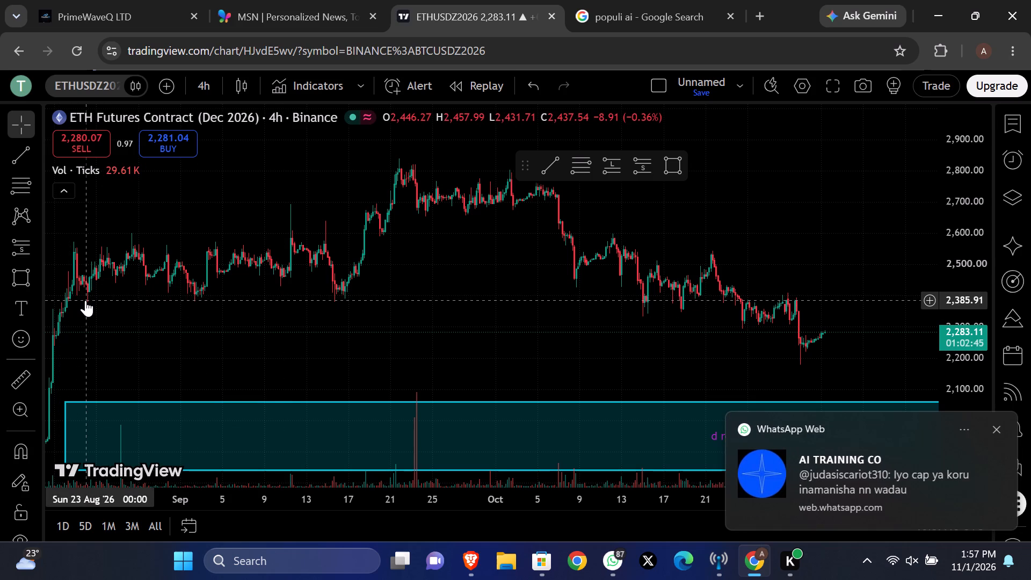
Review the 4-hour swings from the September high down to the latest candles above the retracement zone.
scroll(85, 300, down, 2)
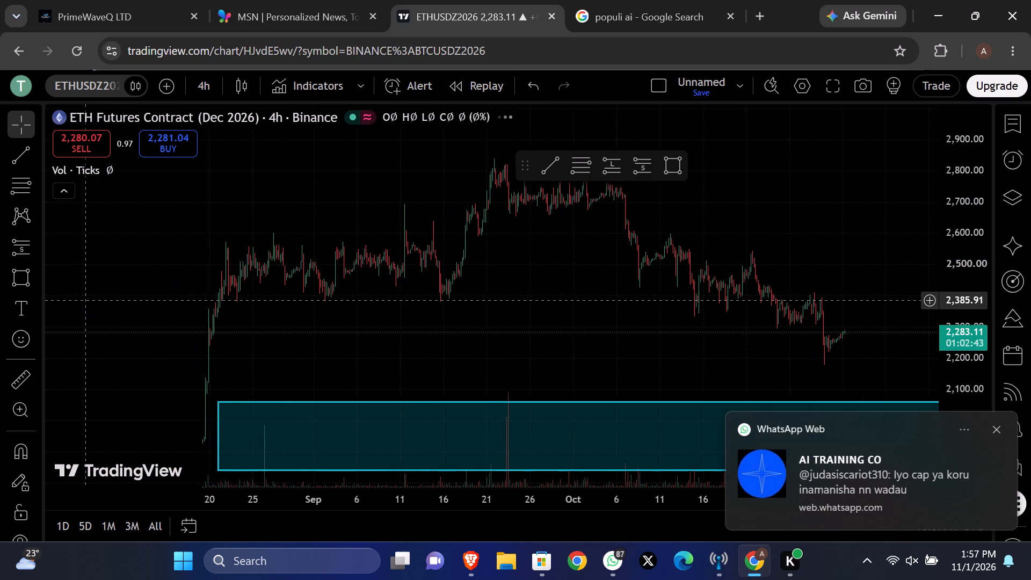
scroll(85, 300, down, 1)
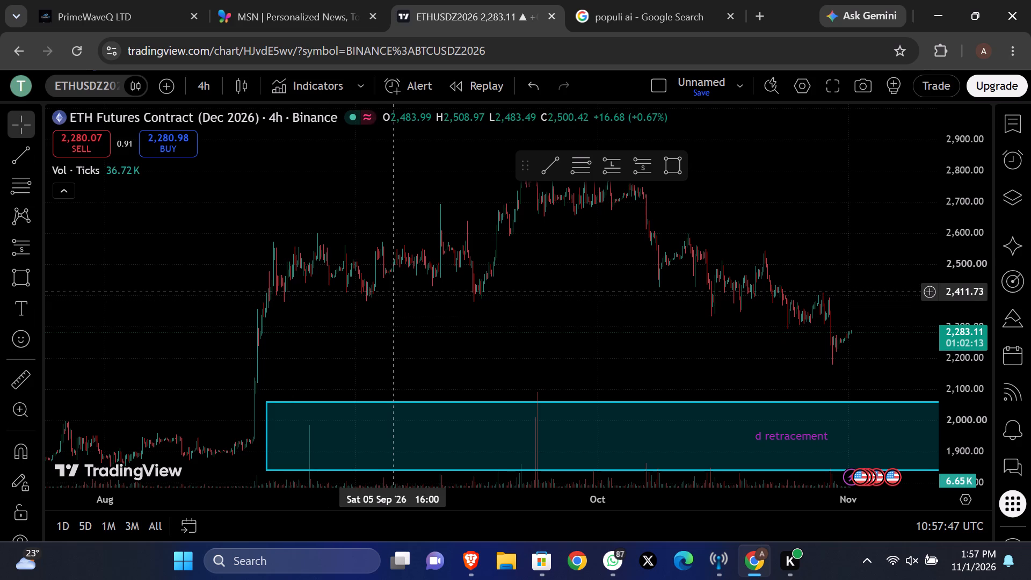
scroll(503, 291, left, 3)
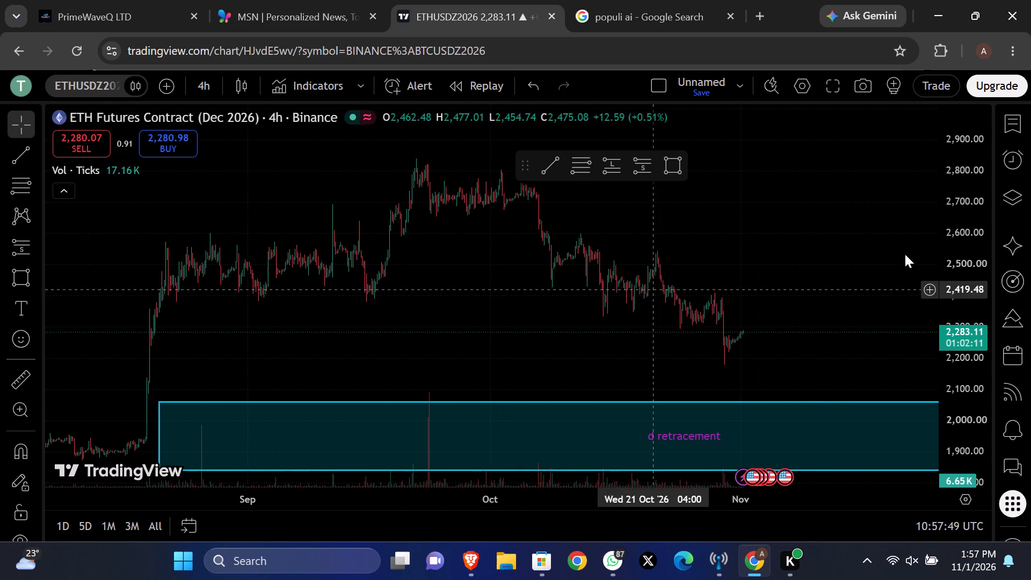
scroll(972, 220, up, 4)
scroll(868, 279, up, 1)
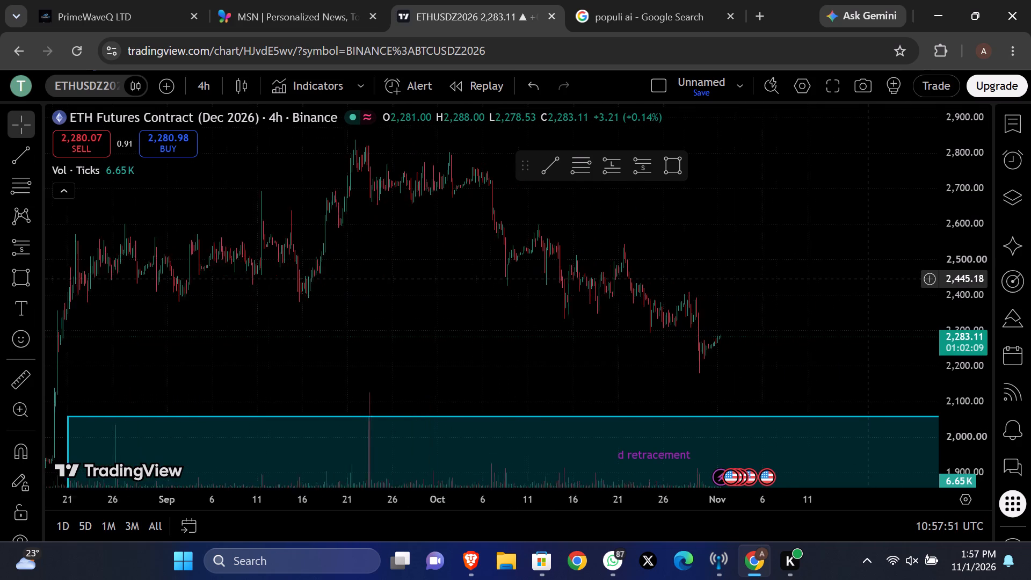
scroll(868, 279, up, 2)
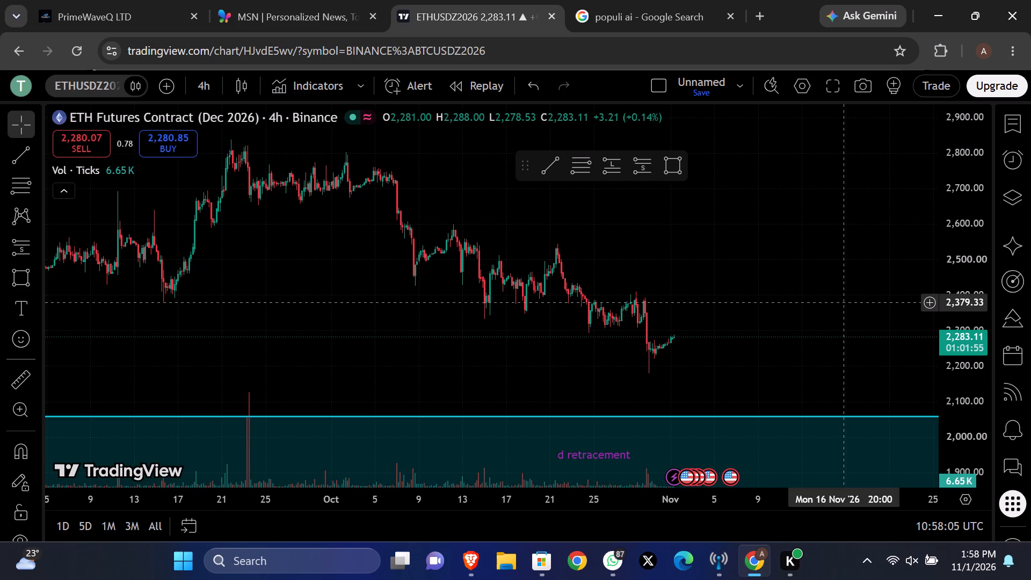
scroll(845, 302, down, 2)
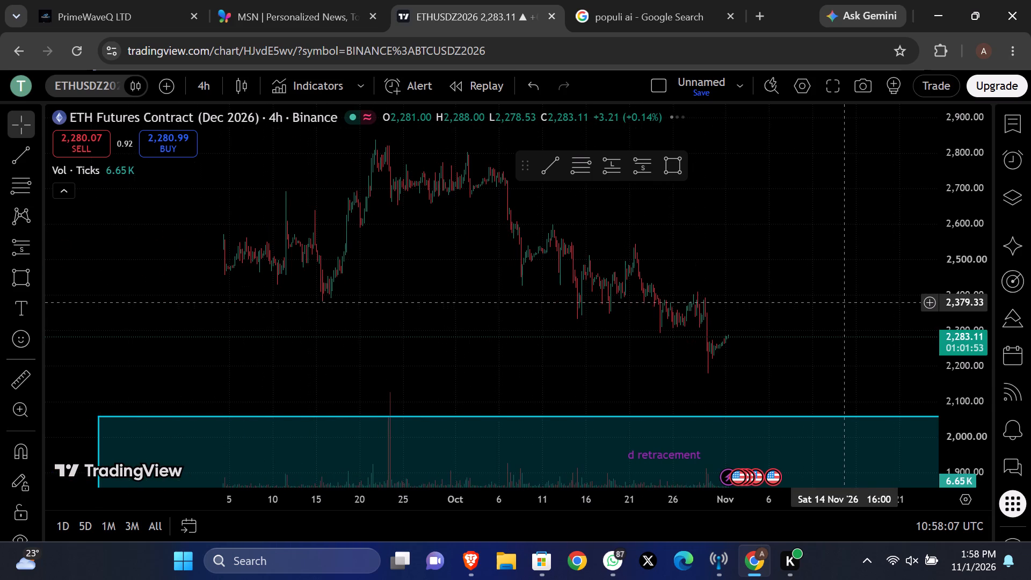
scroll(731, 307, up, 2)
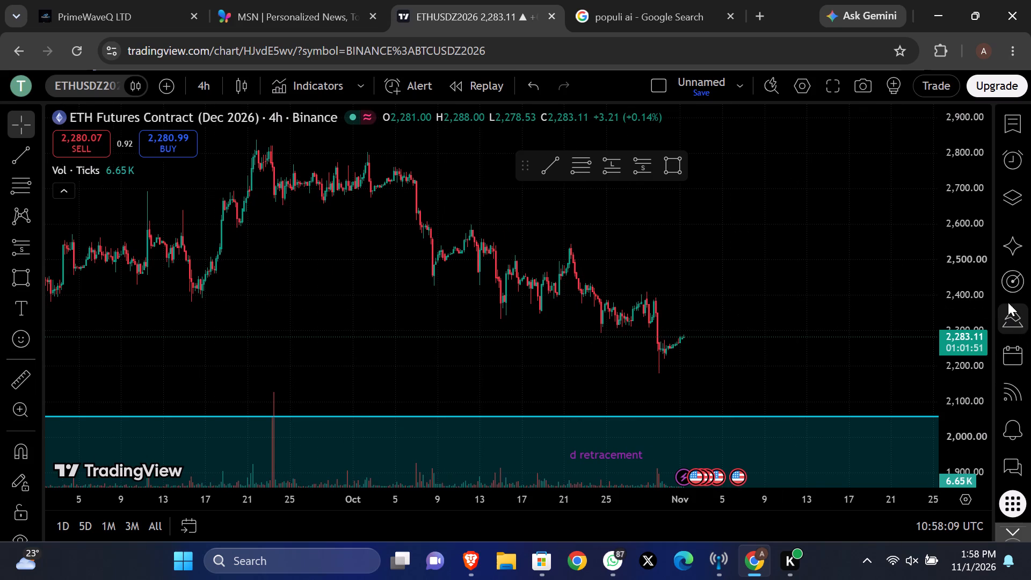
scroll(968, 302, up, 2)
scroll(713, 323, down, 2)
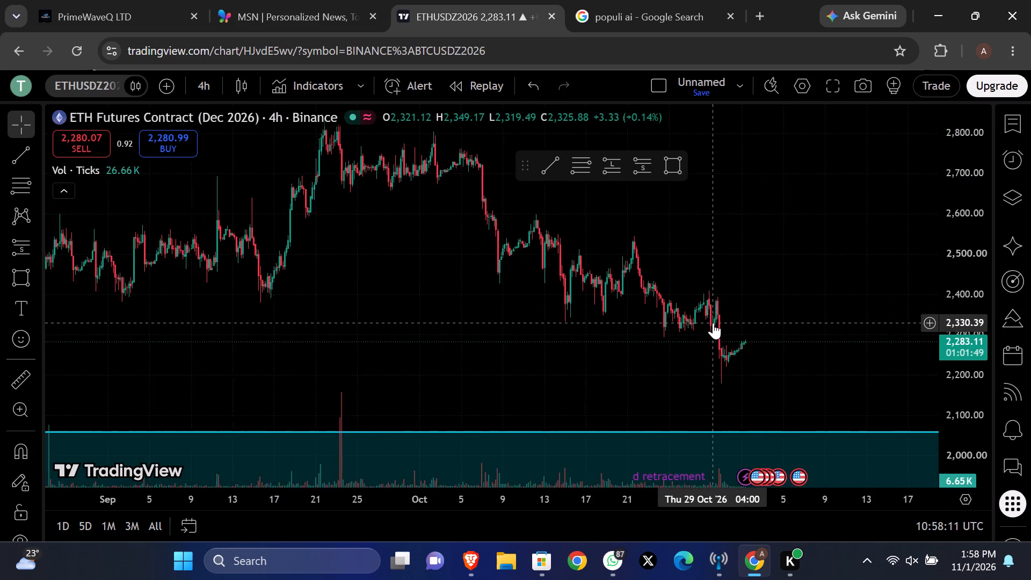
scroll(713, 323, down, 2)
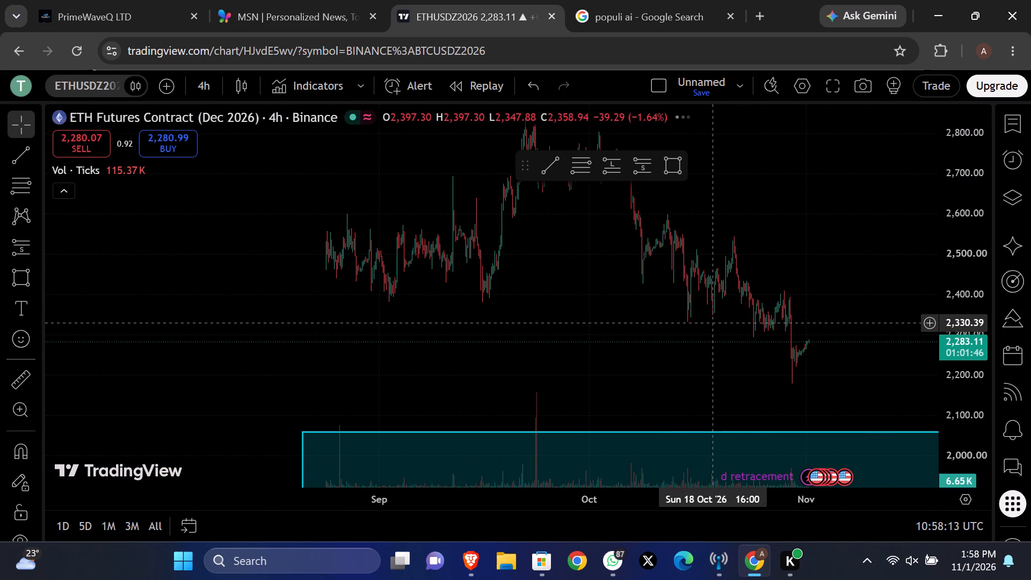
scroll(713, 323, up, 1)
Switch to Microsoft Store, start installing Visual Studio Code, and return to the chart.
click(551, 563)
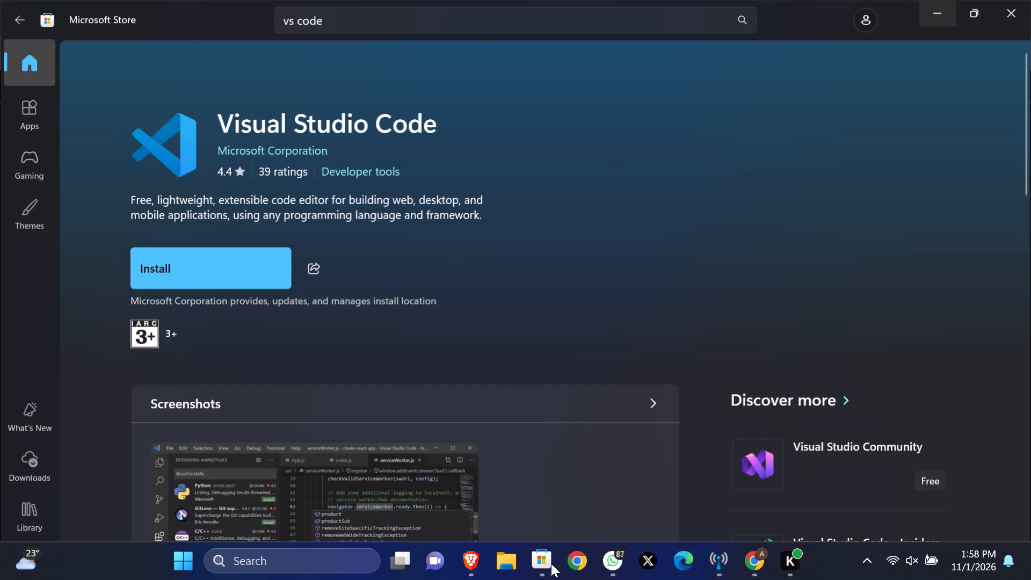
click(262, 265)
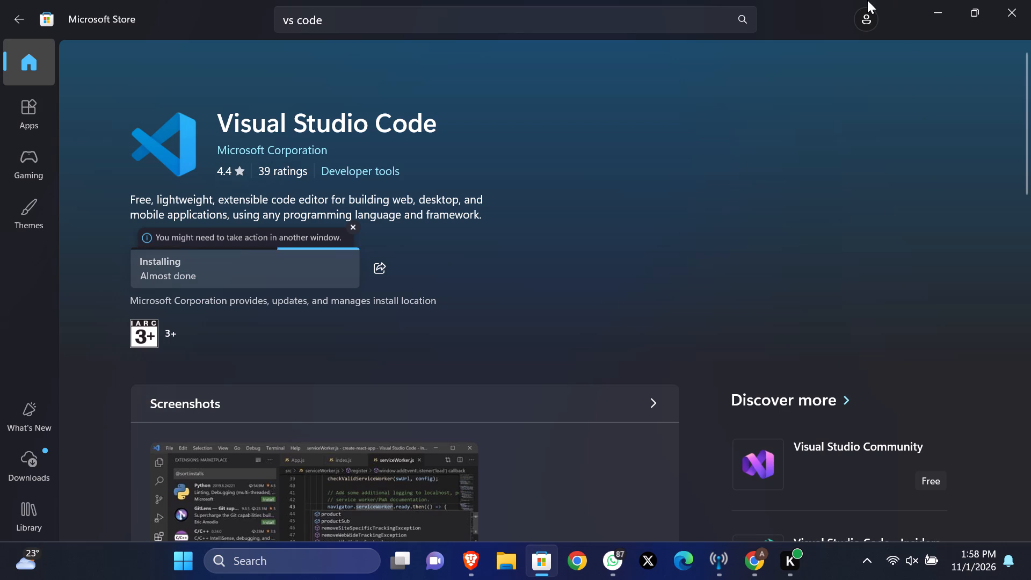
click(947, 6)
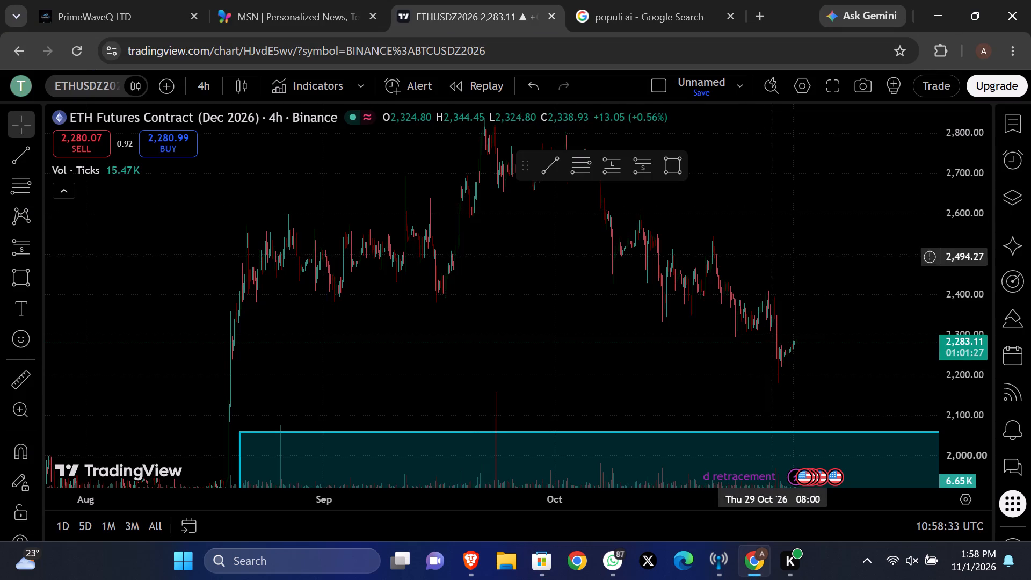
Examine the 4-hour price action from late August to early November above the retracement zone.
scroll(794, 307, up, 1)
scroll(794, 307, down, 1)
scroll(794, 307, up, 2)
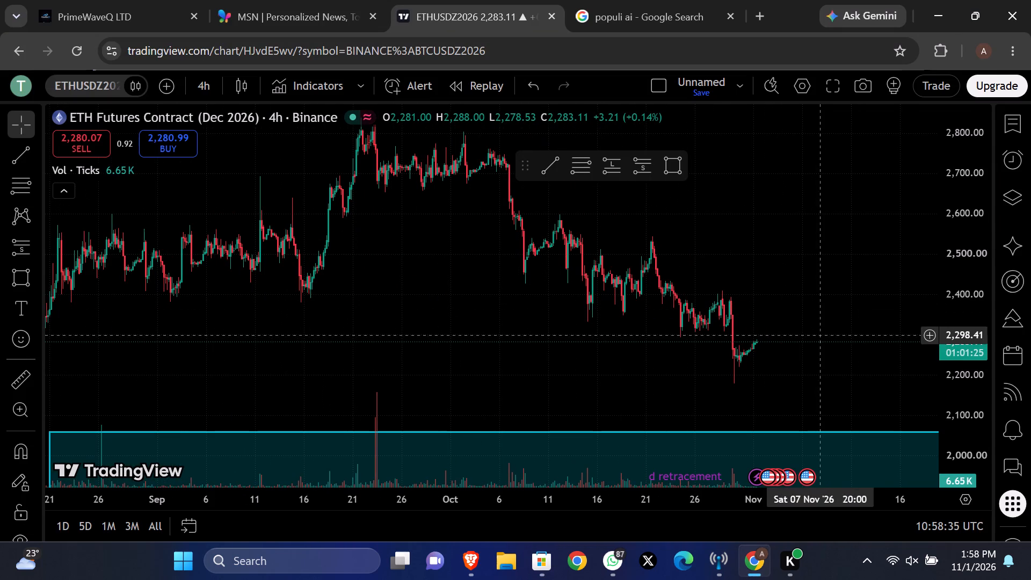
drag(689, 356, 914, 334)
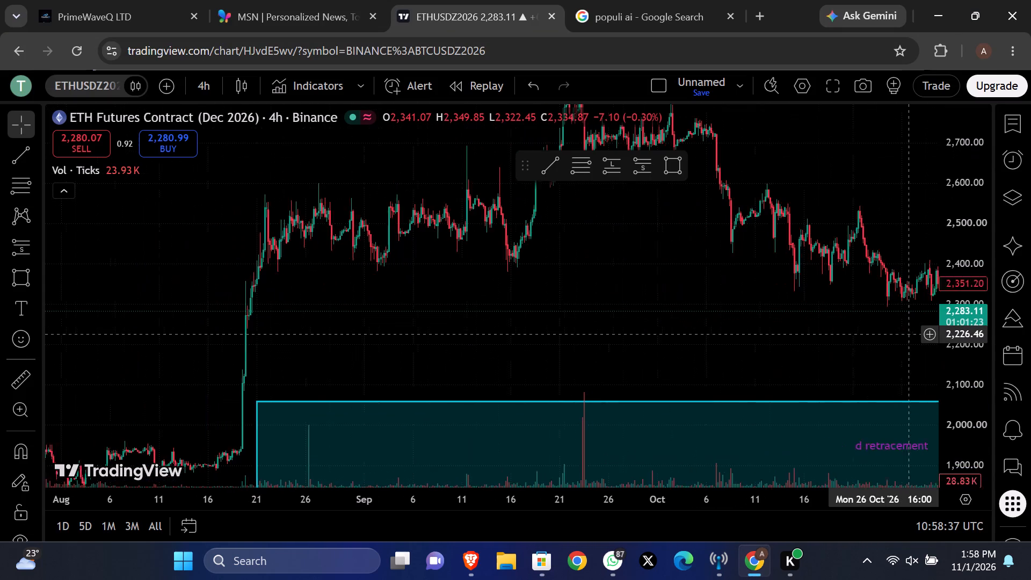
drag(914, 334, 805, 321)
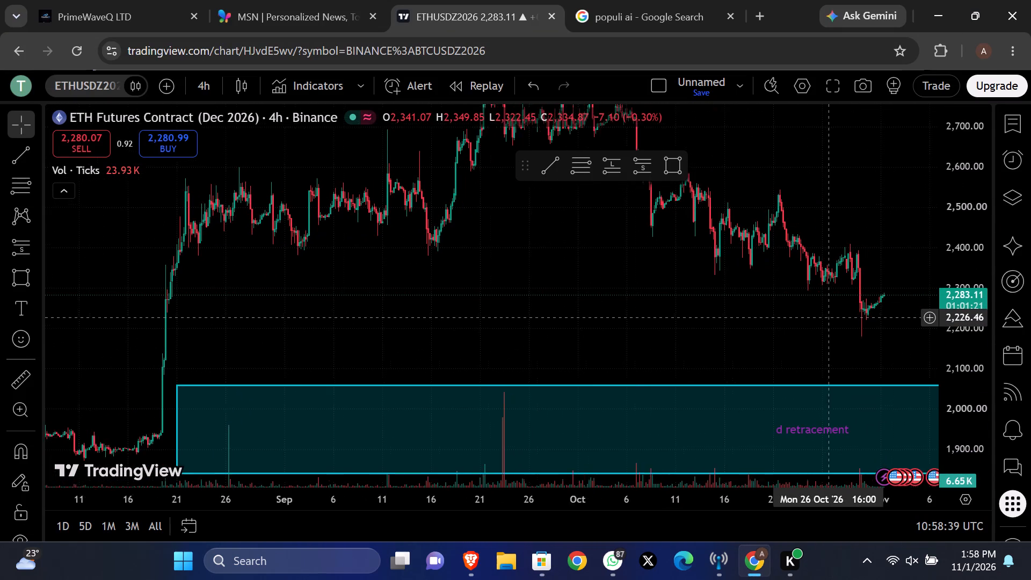
drag(805, 321, 772, 352)
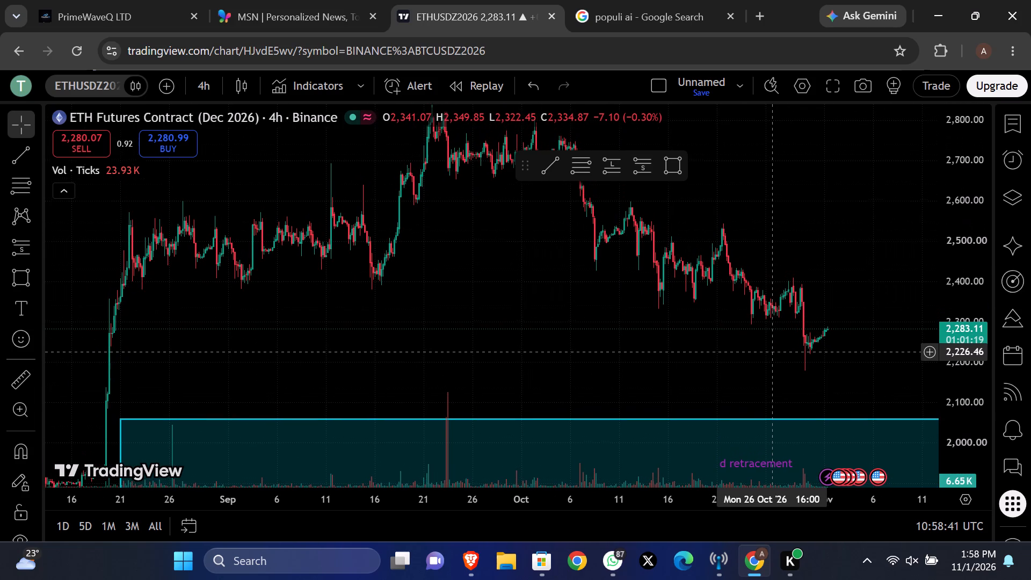
drag(772, 352, 772, 354)
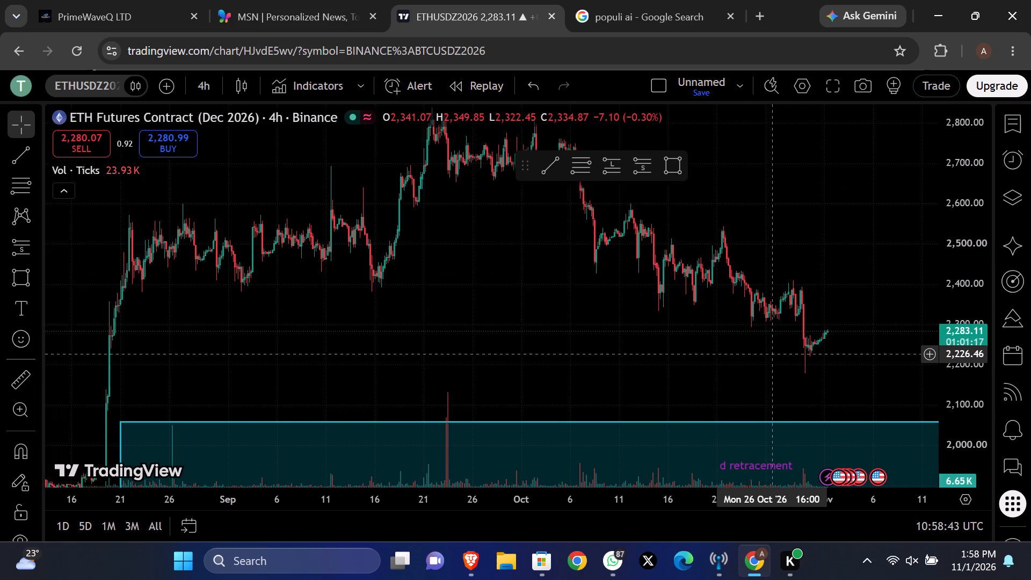
drag(772, 354, 748, 375)
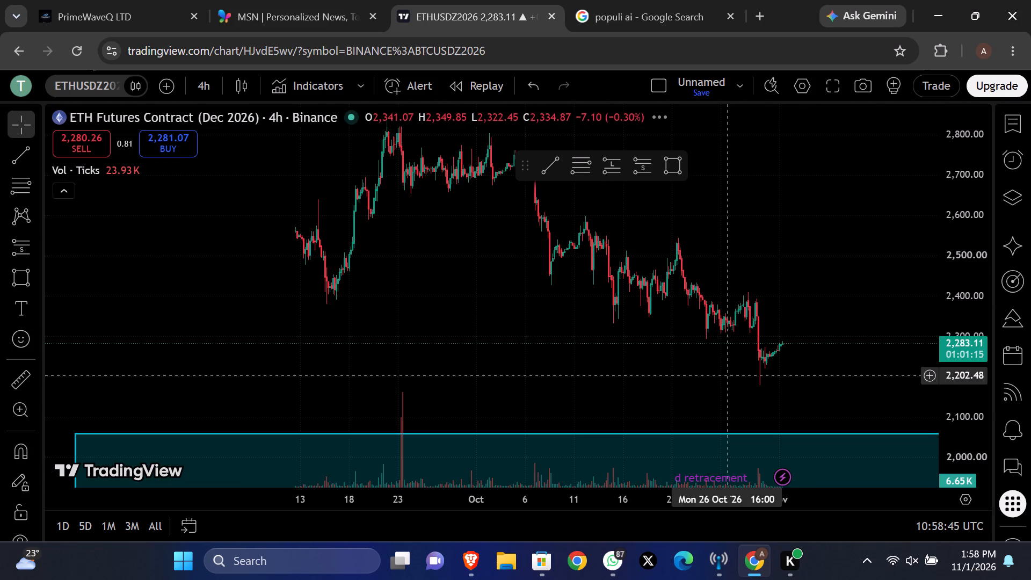
drag(748, 375, 790, 387)
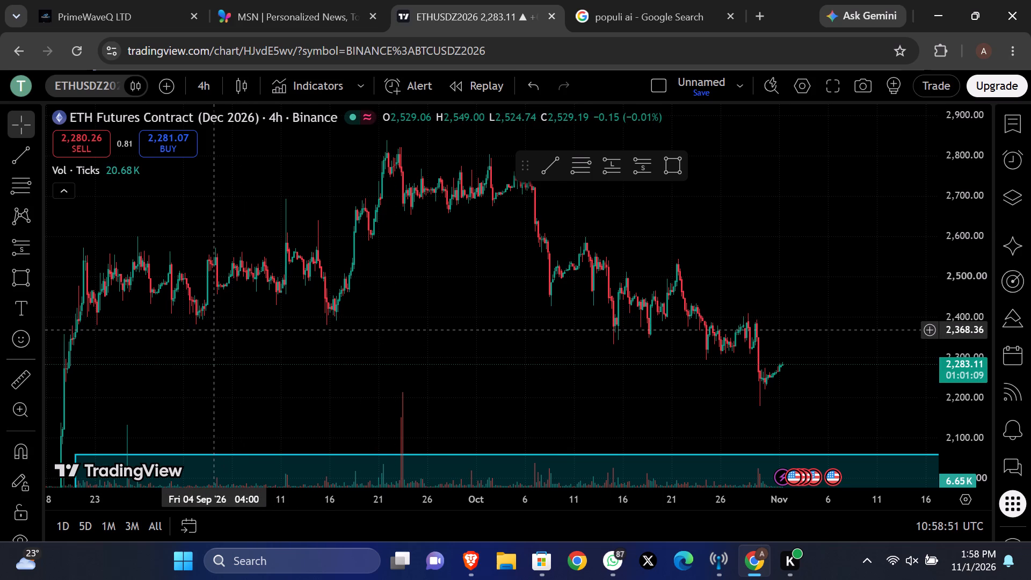
Draw a nearly flat trendline beneath the September lows, from 26 August at about 2,370 to 15 September at about 2,372.
click(550, 167)
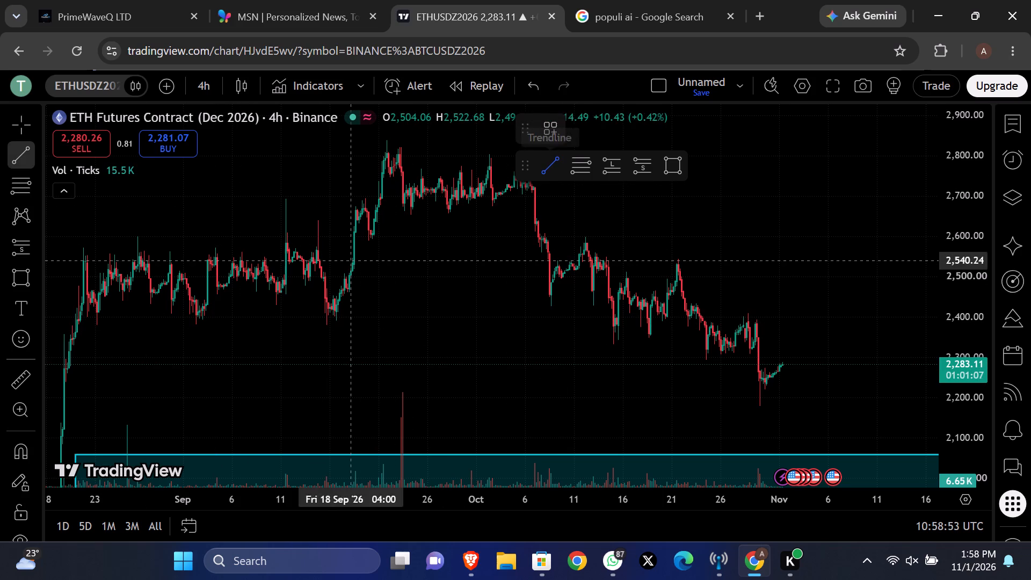
drag(183, 340, 248, 366)
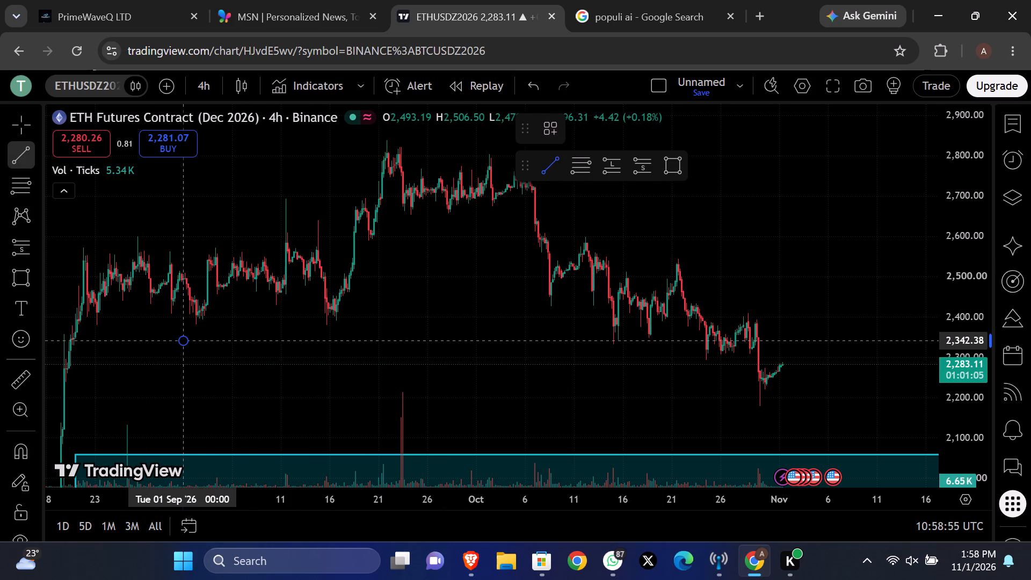
drag(248, 366, 681, 318)
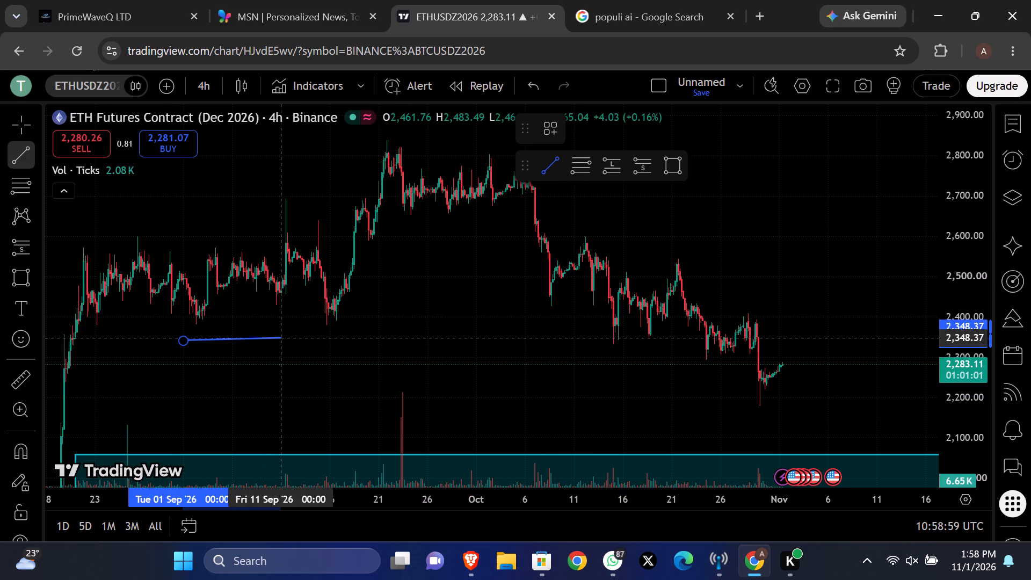
click(327, 328)
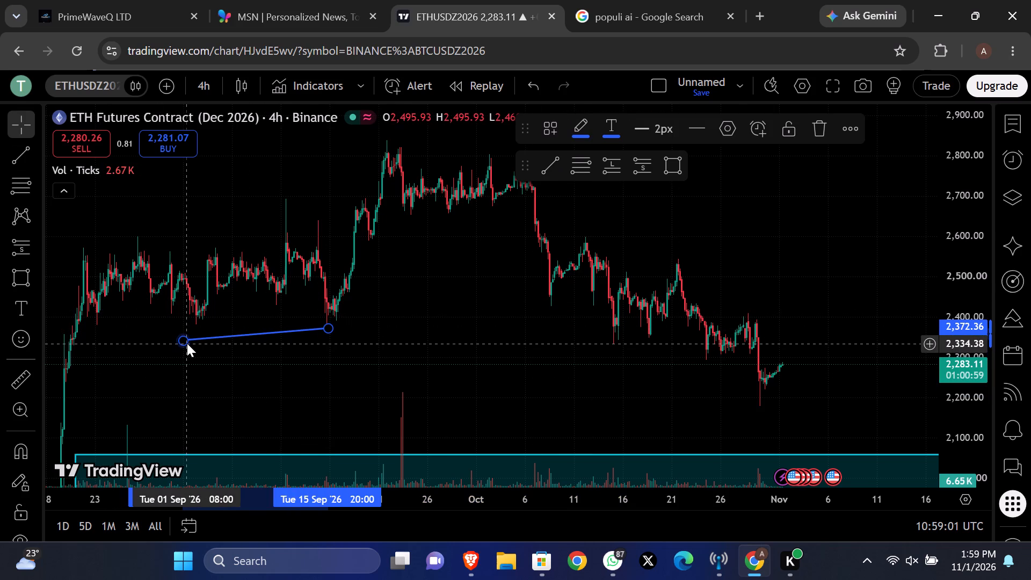
click(185, 343)
click(185, 343)
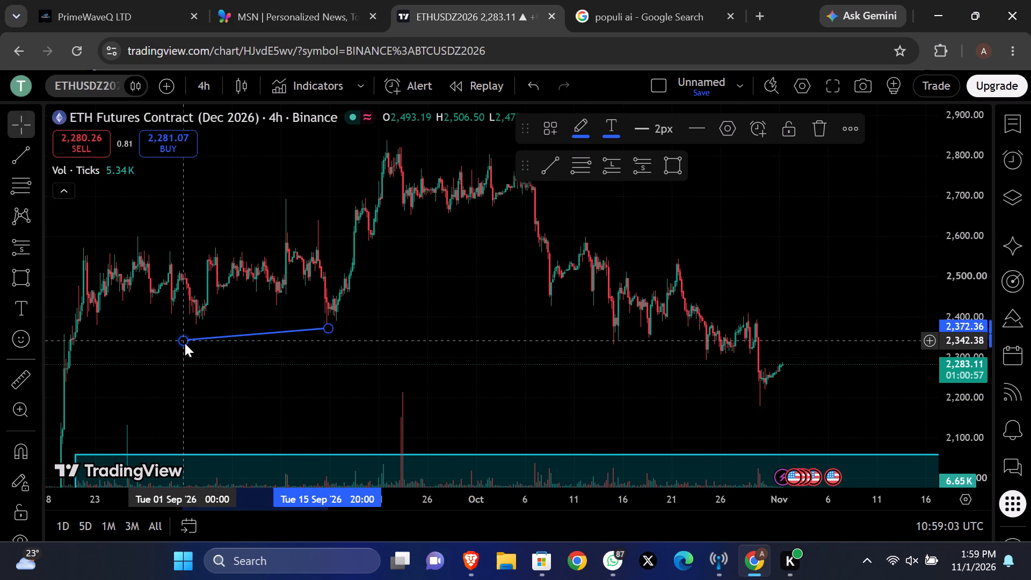
drag(185, 343, 132, 329)
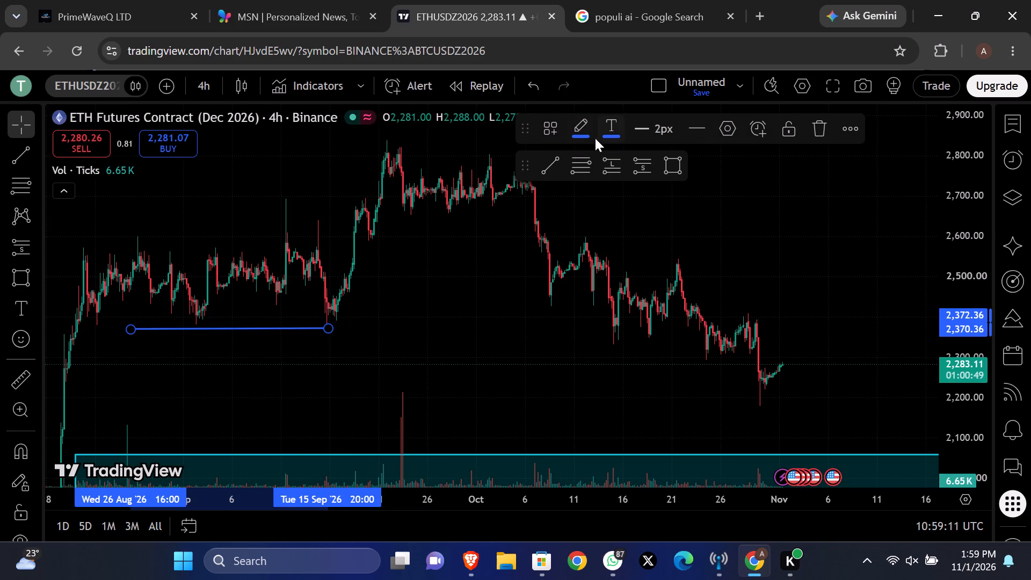
Recolour the new trendline dark grey and its text a lighter grey.
click(587, 138)
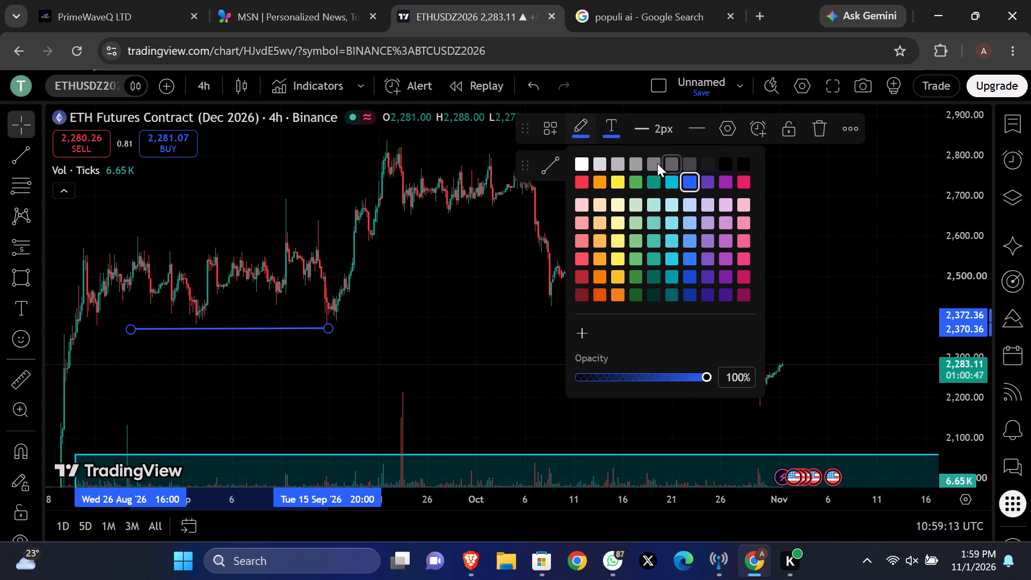
click(674, 164)
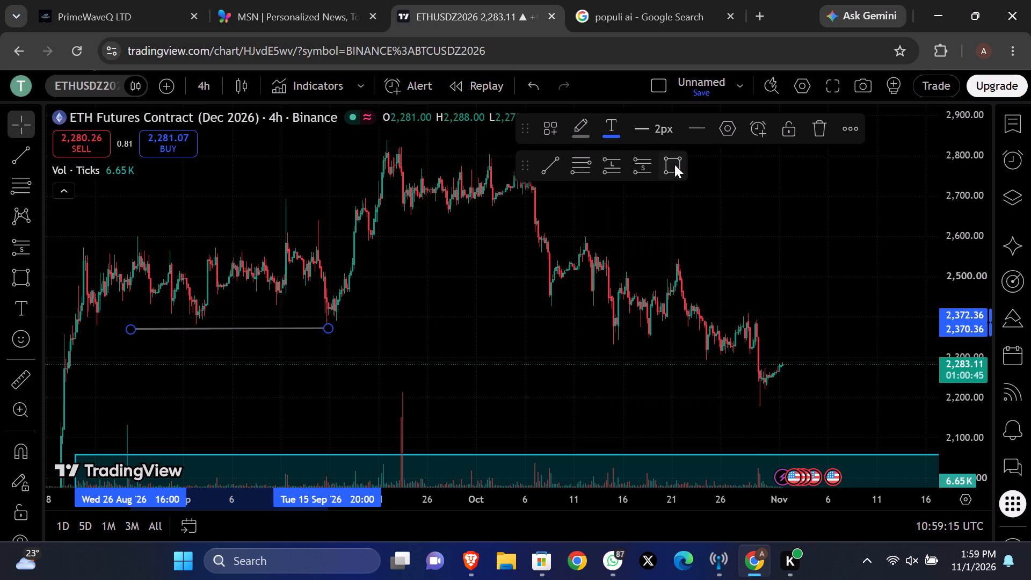
click(615, 134)
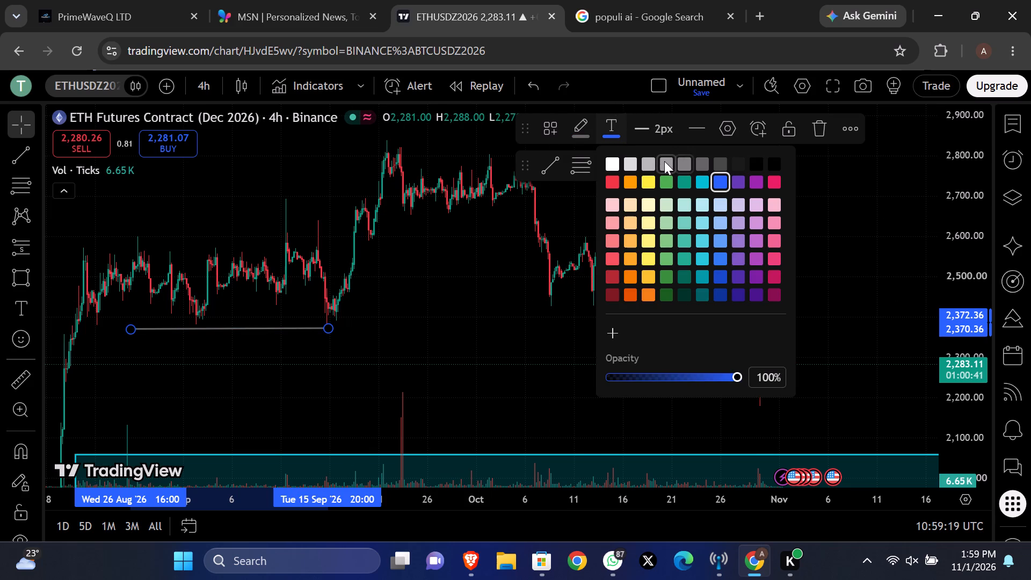
click(664, 161)
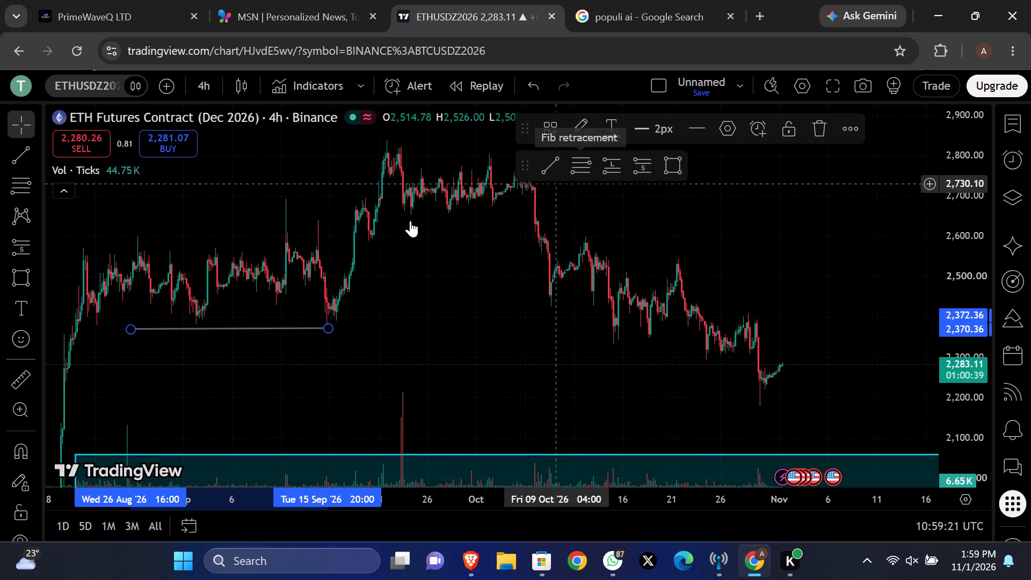
Extend the trendline's later end to 21 October at about 2,386.
click(330, 330)
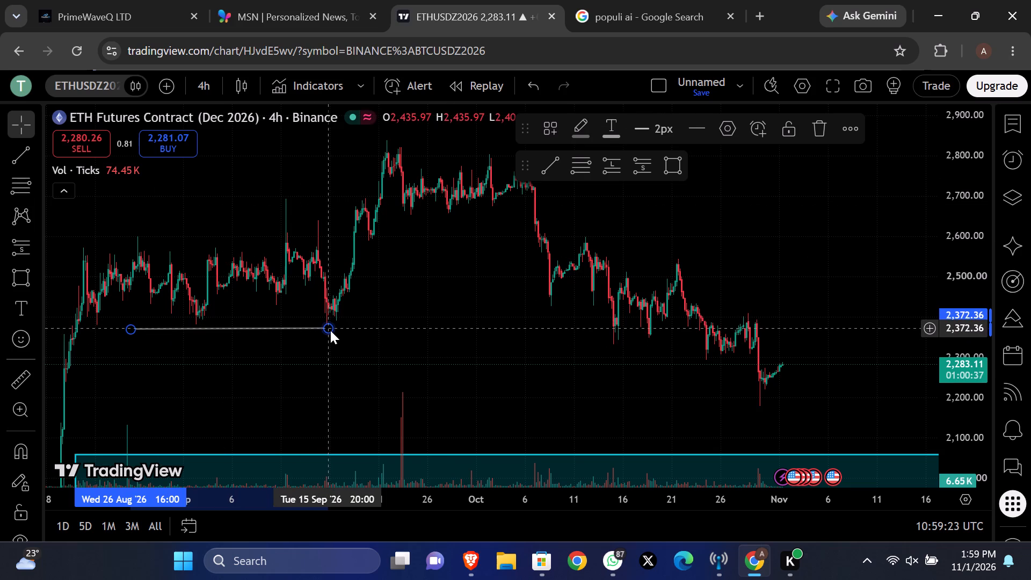
drag(330, 330, 643, 332)
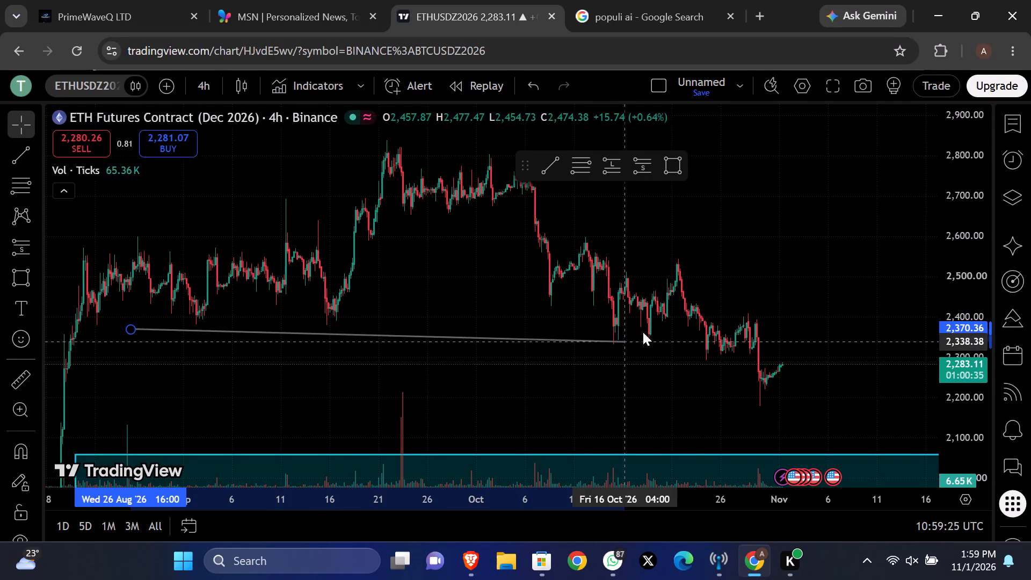
drag(643, 332, 673, 322)
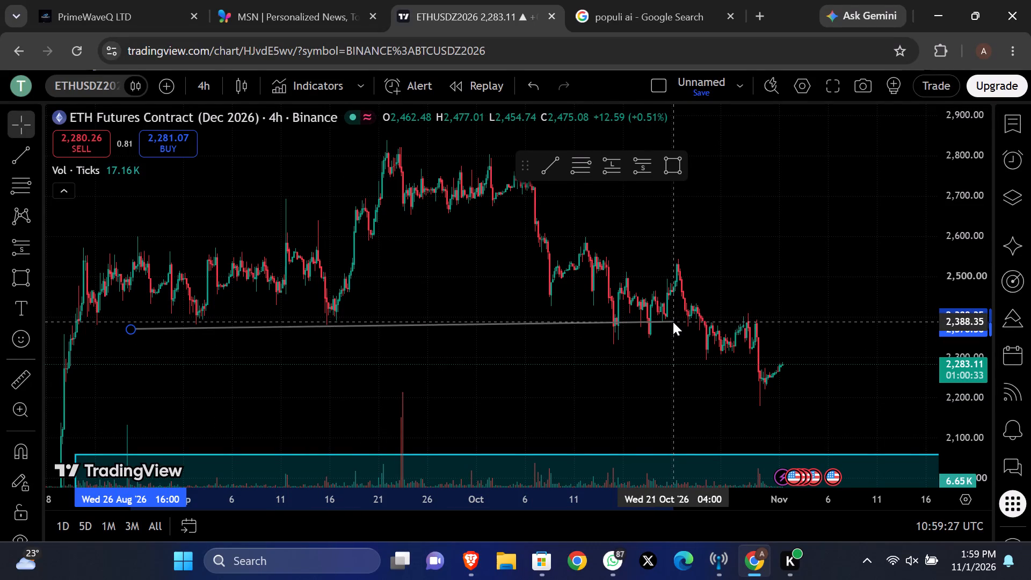
drag(673, 322, 673, 322)
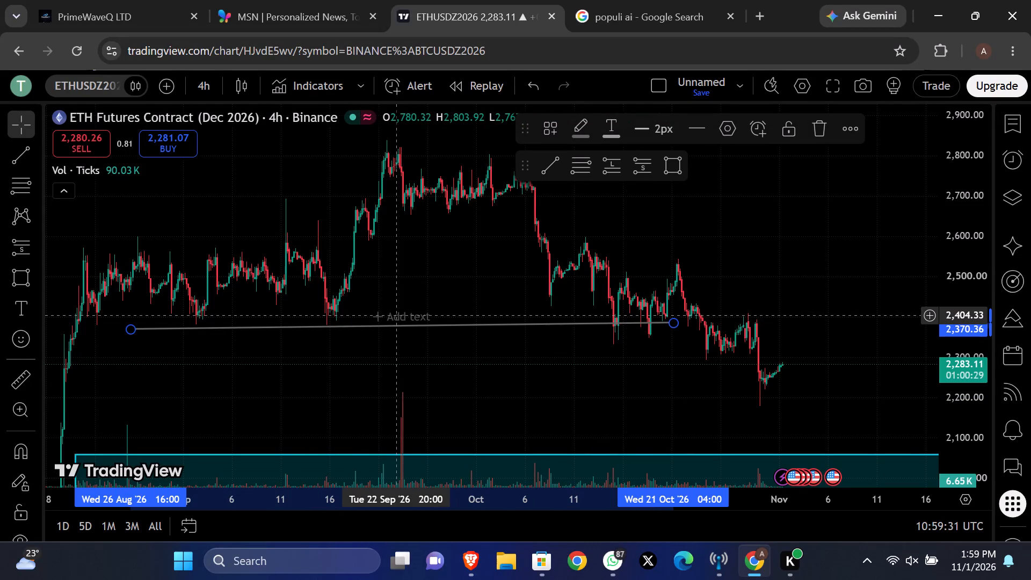
Label the grey trendline with the text "support".
click(396, 315)
text(support)
click(463, 369)
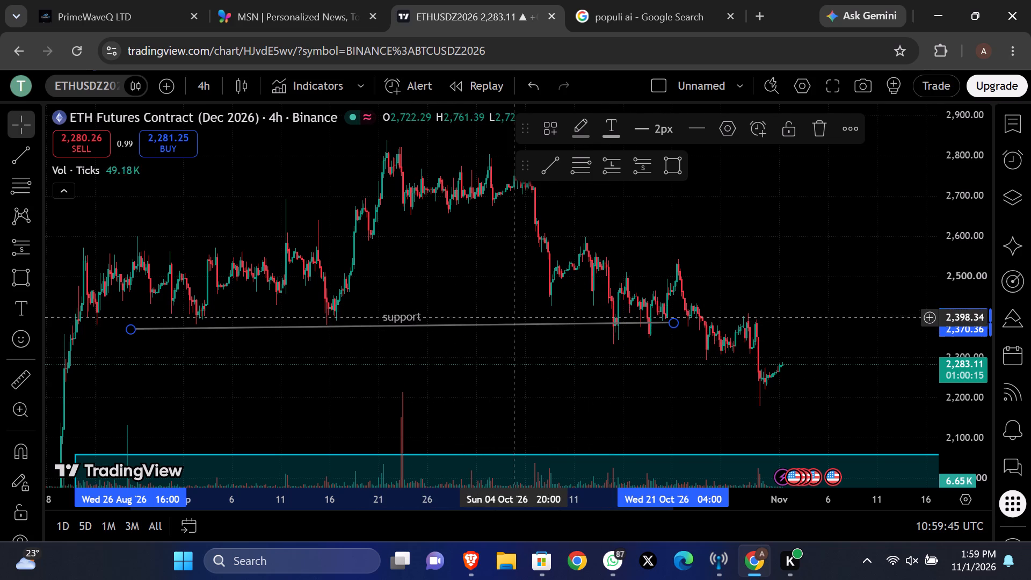
Examine the 4-hour price action around the support line from late August to the latest candles at the start of November.
scroll(425, 300, down, 1)
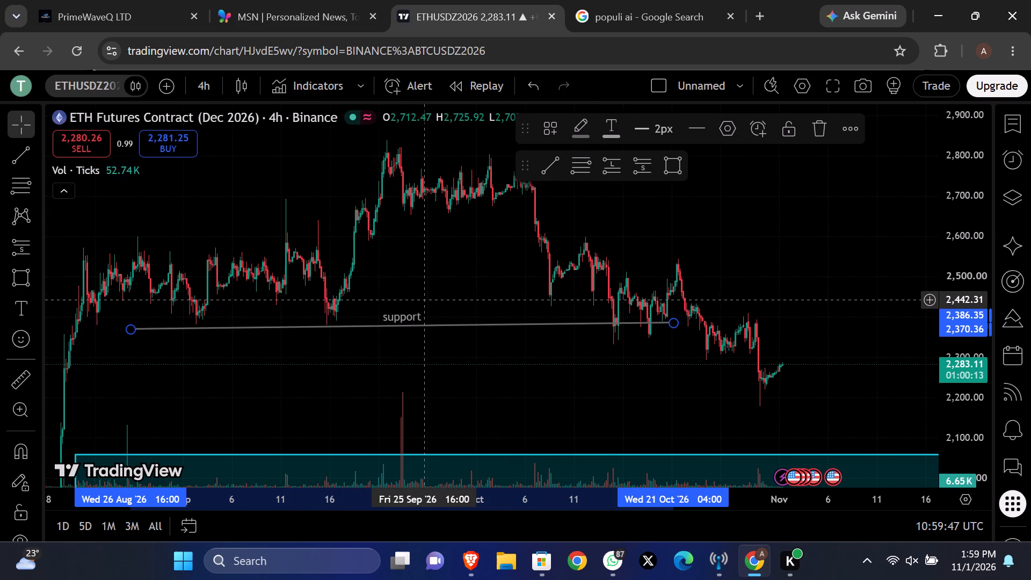
scroll(425, 300, down, 1)
scroll(425, 300, up, 1)
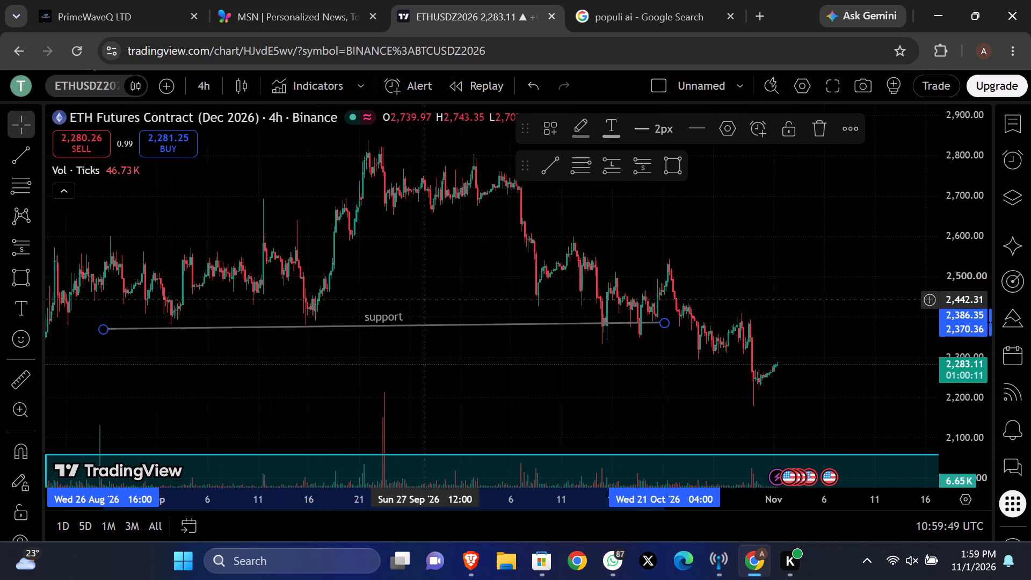
scroll(425, 300, up, 1)
scroll(387, 368, right, 1)
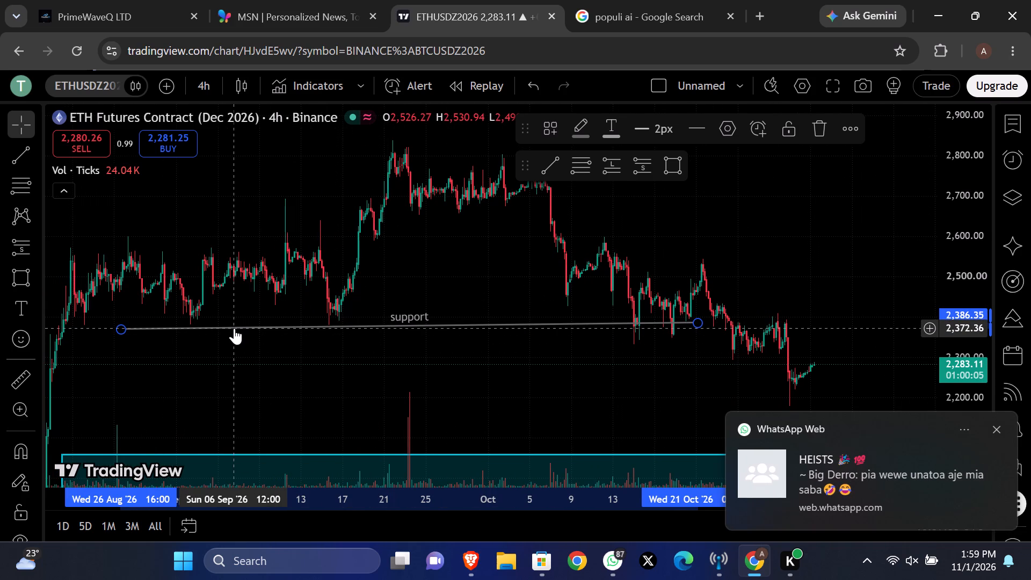
click(234, 328)
scroll(234, 328, right, 2)
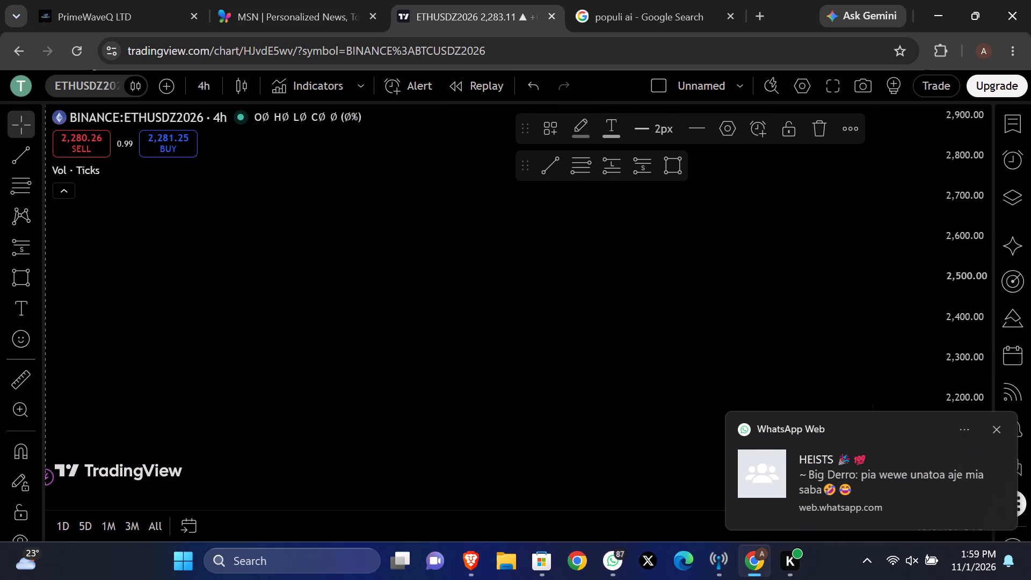
scroll(234, 328, right, 1)
scroll(277, 359, left, 1)
scroll(277, 359, right, 1)
scroll(277, 359, left, 1)
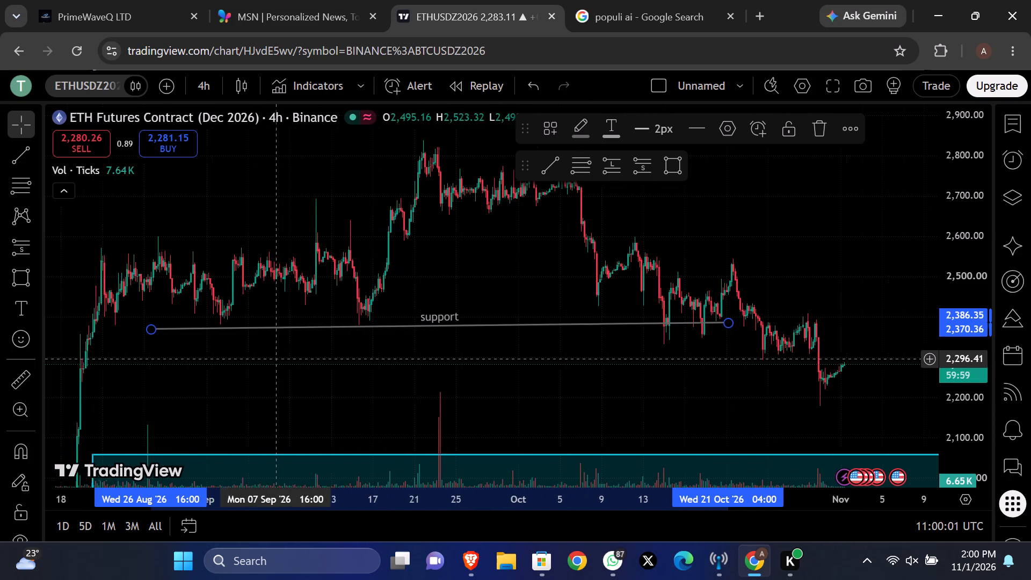
scroll(277, 359, left, 2)
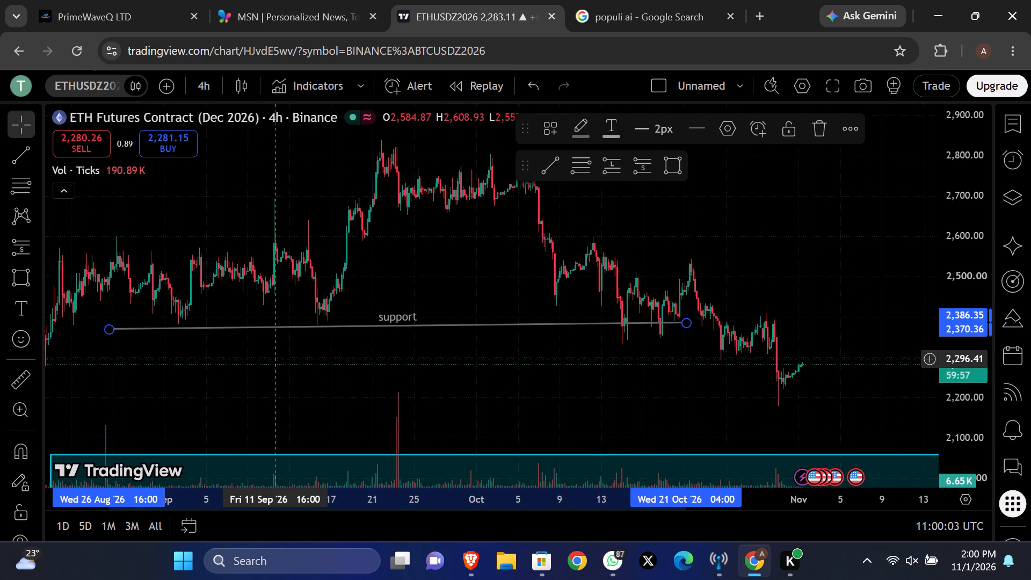
scroll(277, 359, left, 3)
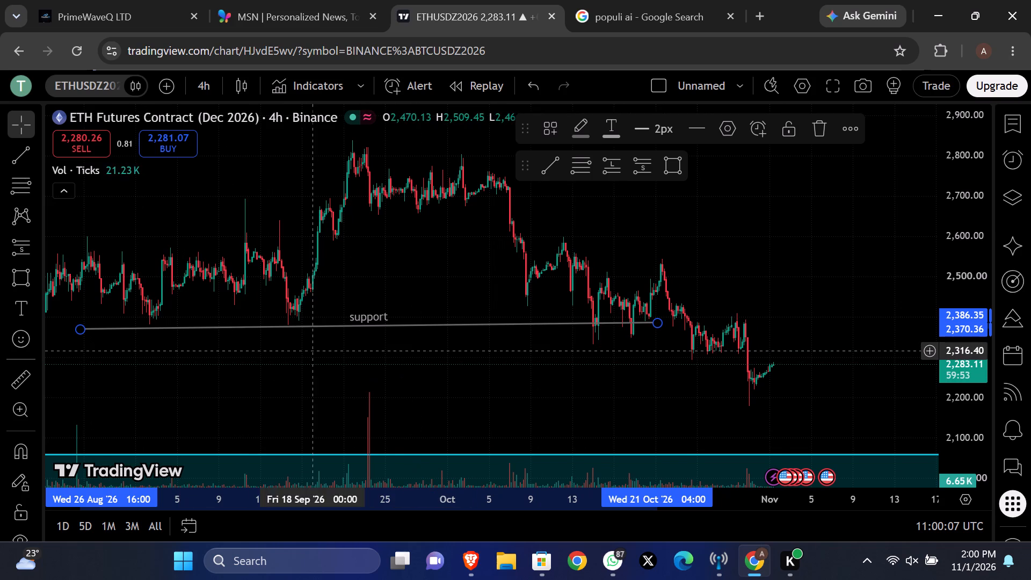
scroll(371, 347, right, 2)
scroll(371, 347, left, 1)
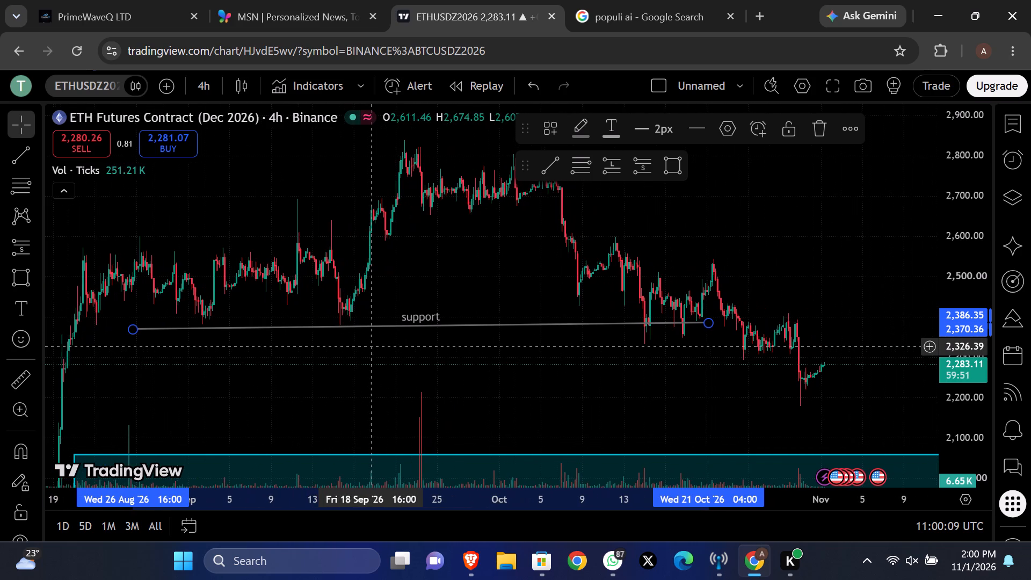
scroll(371, 347, left, 2)
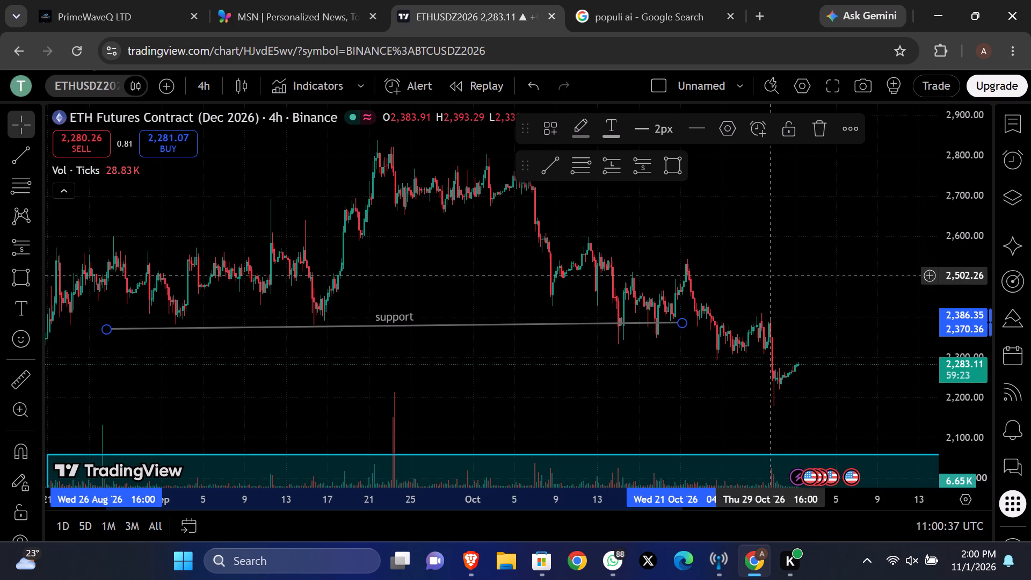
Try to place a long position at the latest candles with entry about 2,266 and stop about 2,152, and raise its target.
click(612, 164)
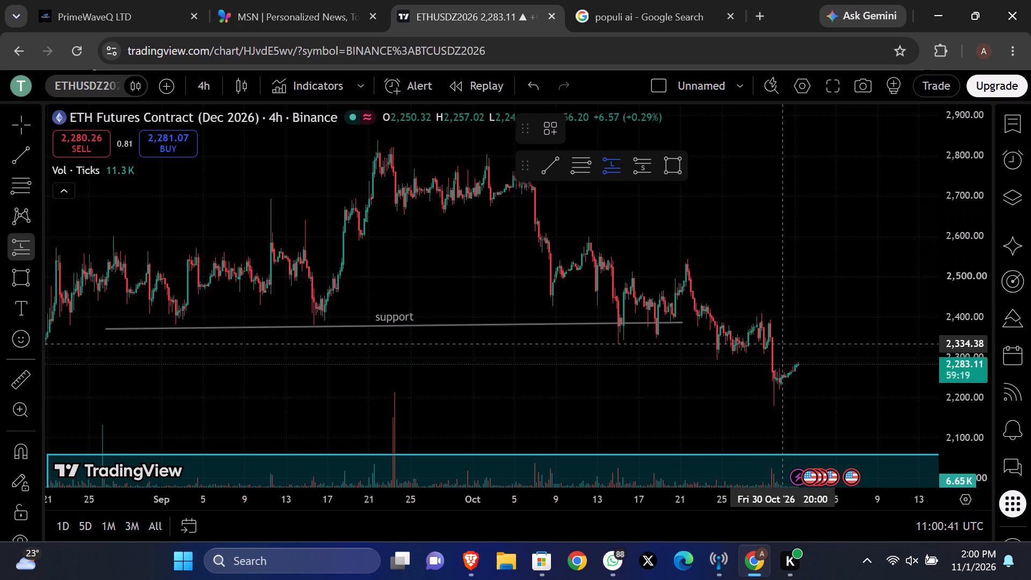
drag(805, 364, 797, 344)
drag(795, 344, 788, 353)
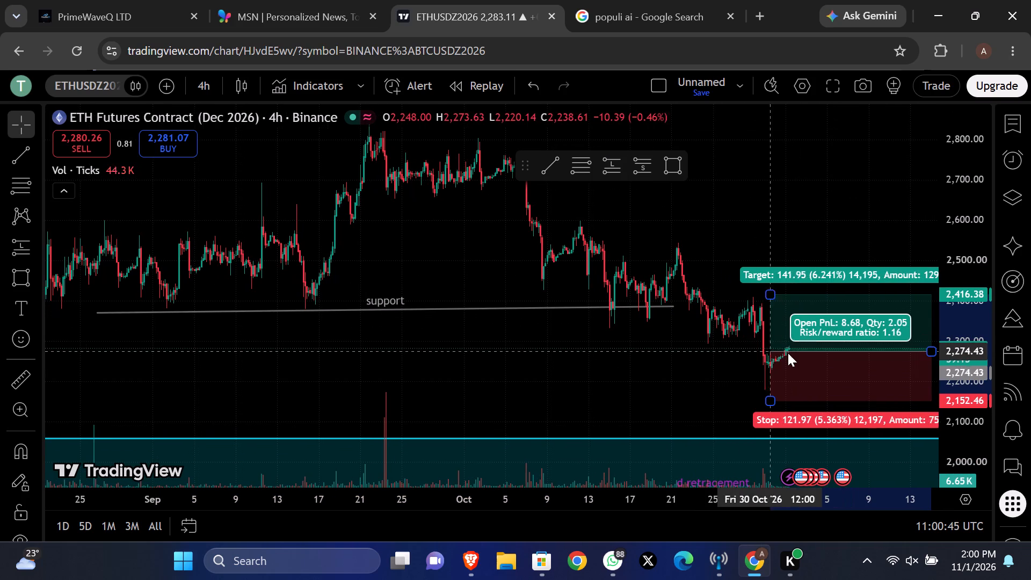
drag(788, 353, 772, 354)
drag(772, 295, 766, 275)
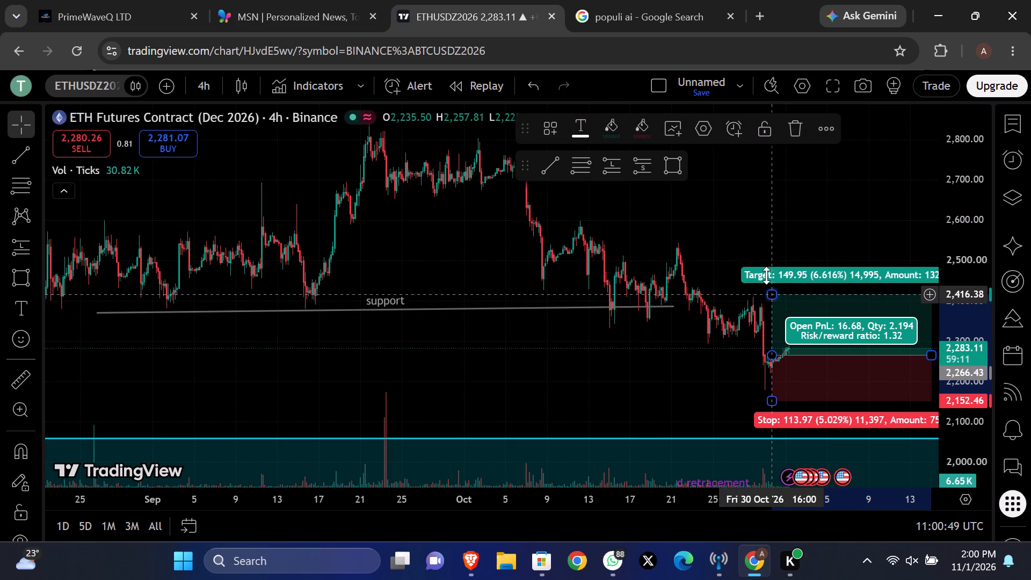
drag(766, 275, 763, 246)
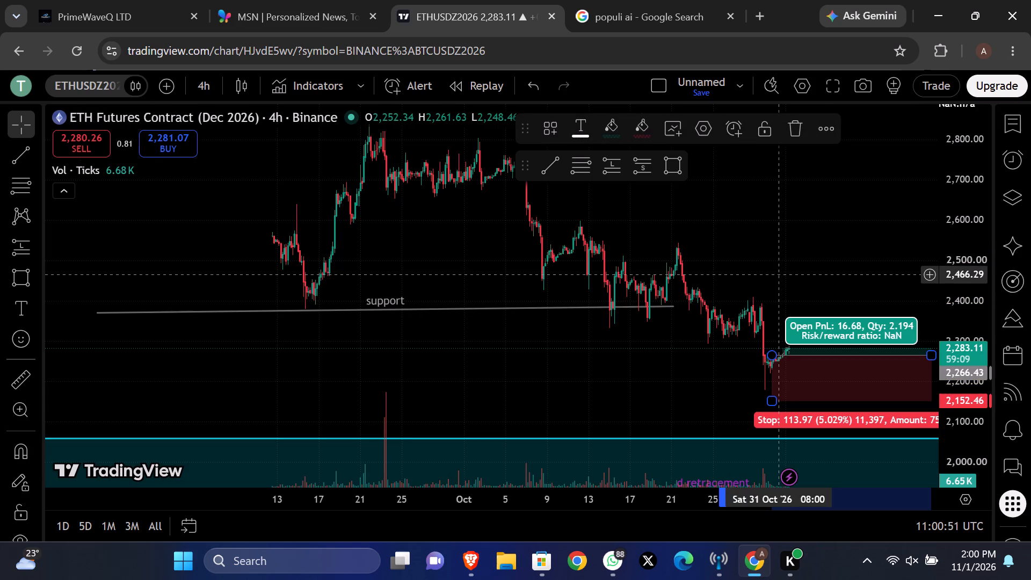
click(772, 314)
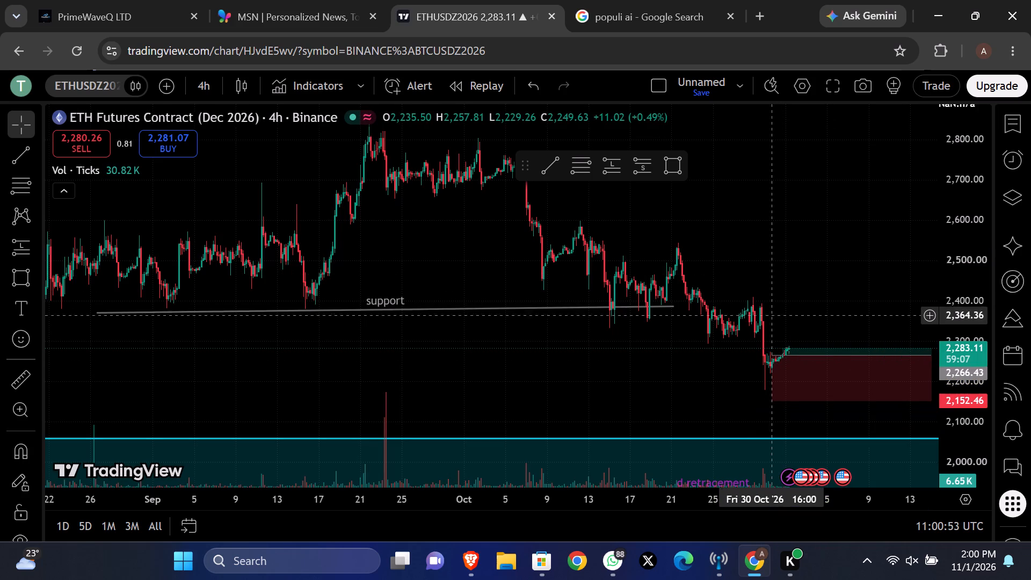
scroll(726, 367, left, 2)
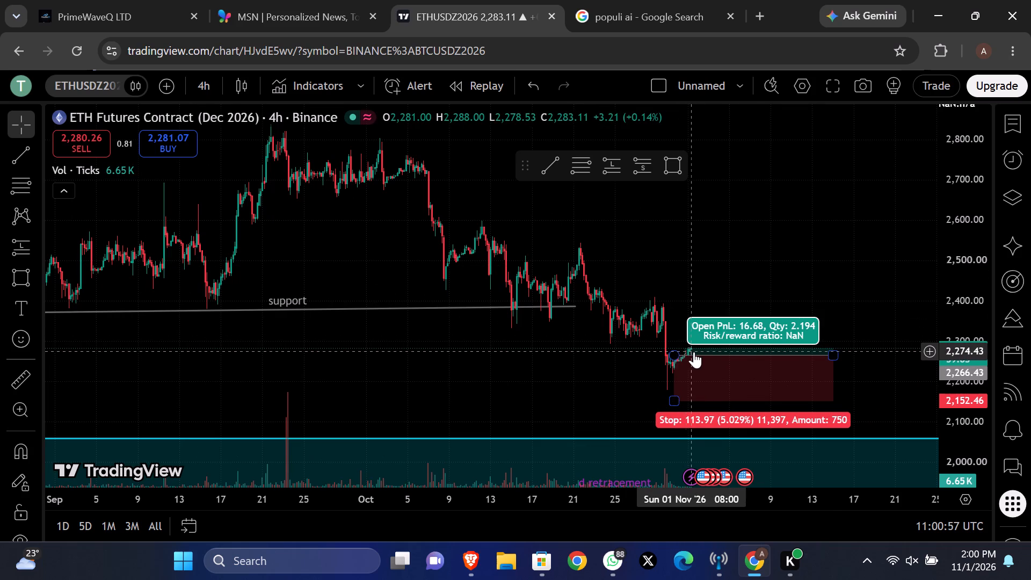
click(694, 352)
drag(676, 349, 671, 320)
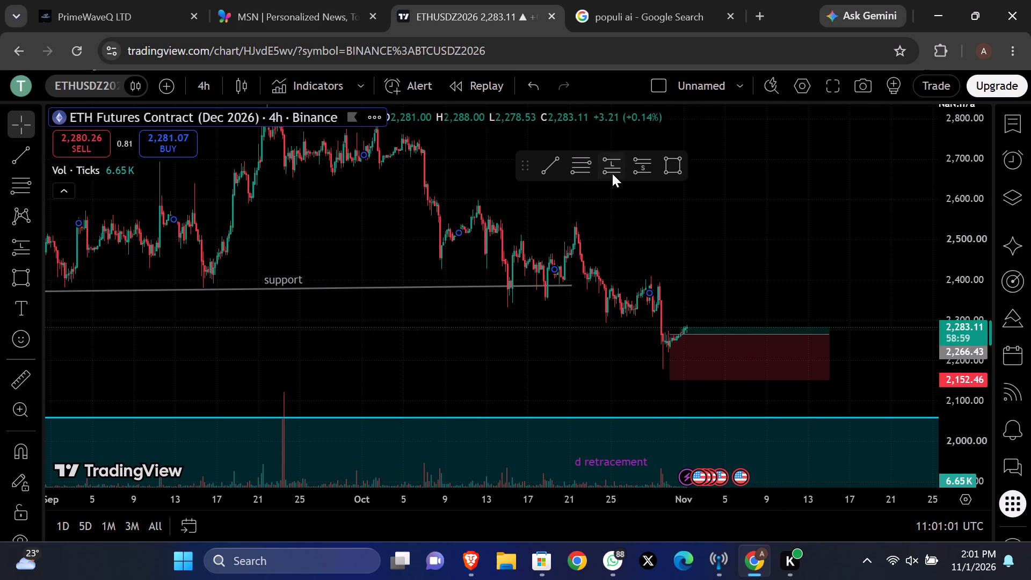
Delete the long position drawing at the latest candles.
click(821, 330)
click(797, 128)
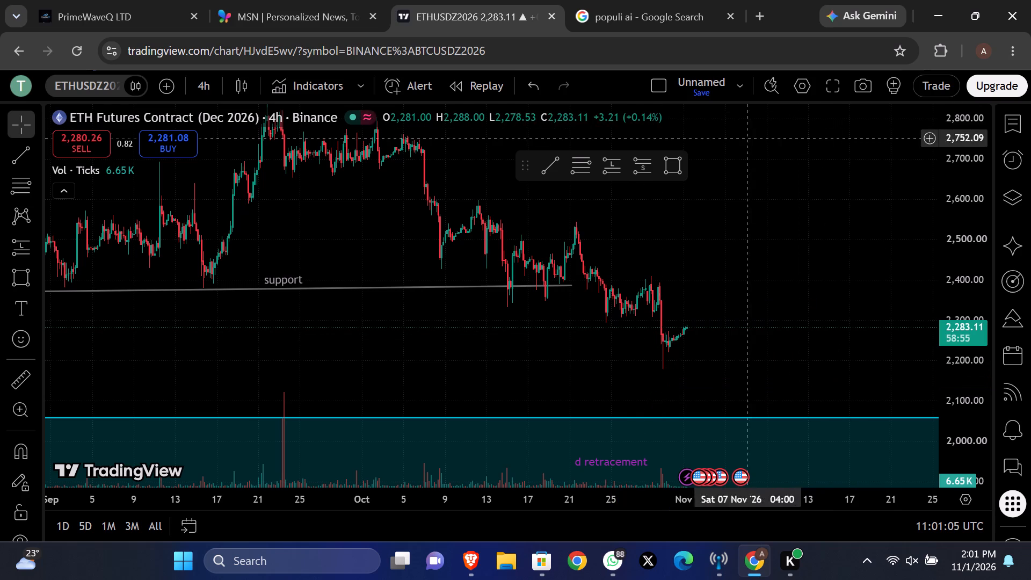
Place a long position starting at the latest candles, with entry about 2,278, stop about 2,146 and target about 2,532.
click(615, 170)
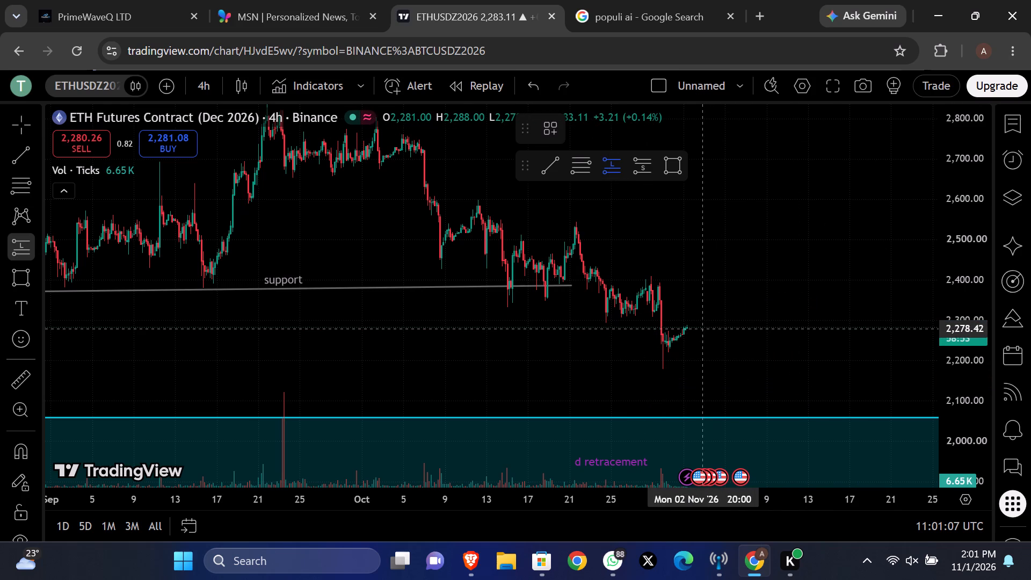
click(703, 329)
drag(699, 274, 698, 269)
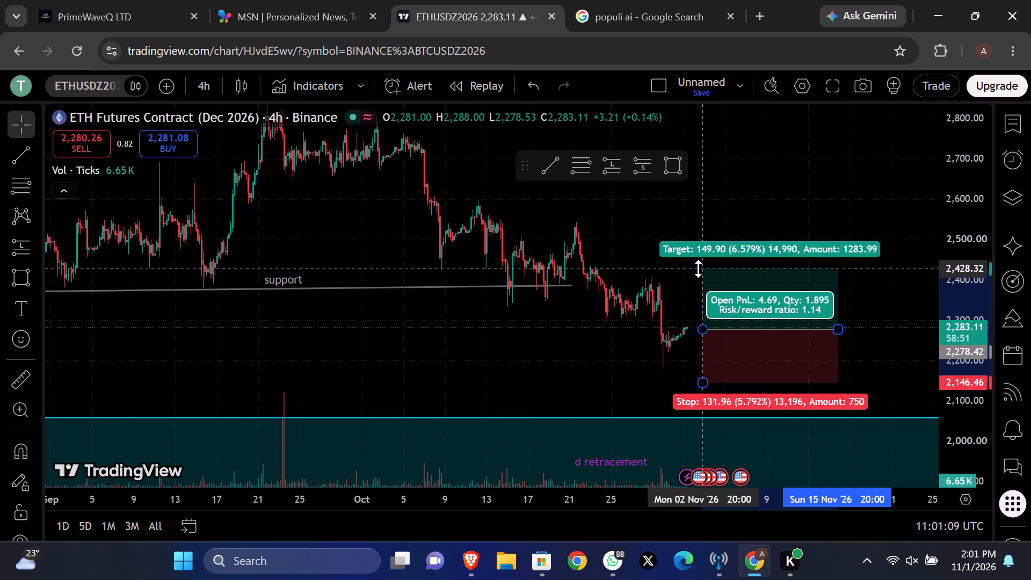
drag(698, 269, 666, 227)
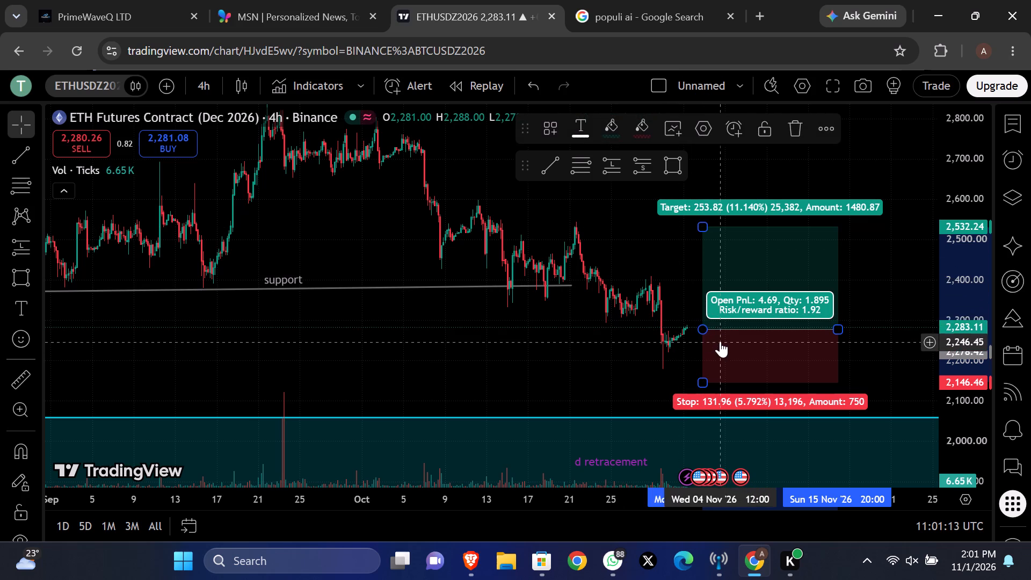
drag(702, 329, 676, 329)
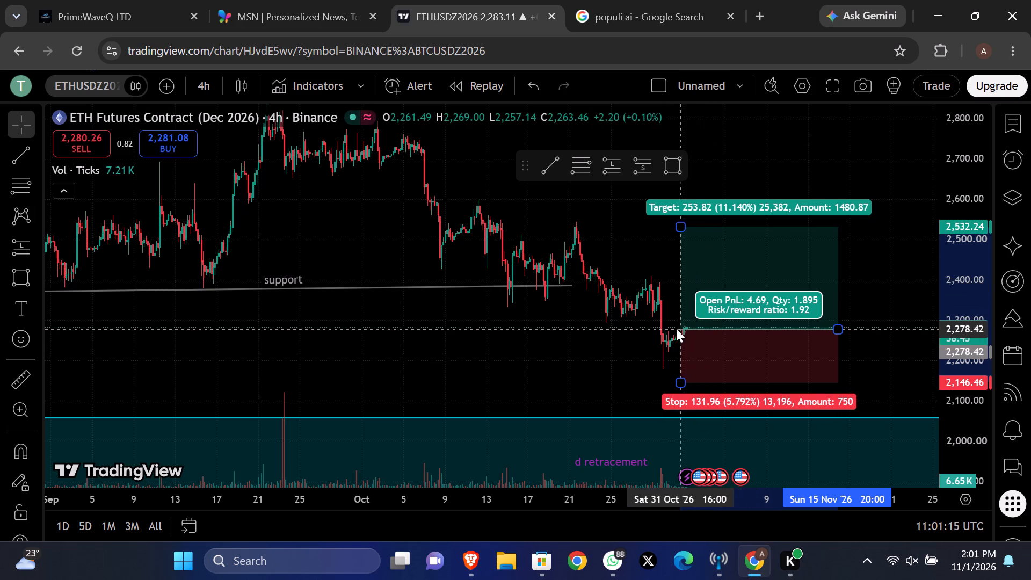
drag(676, 329, 672, 329)
click(852, 368)
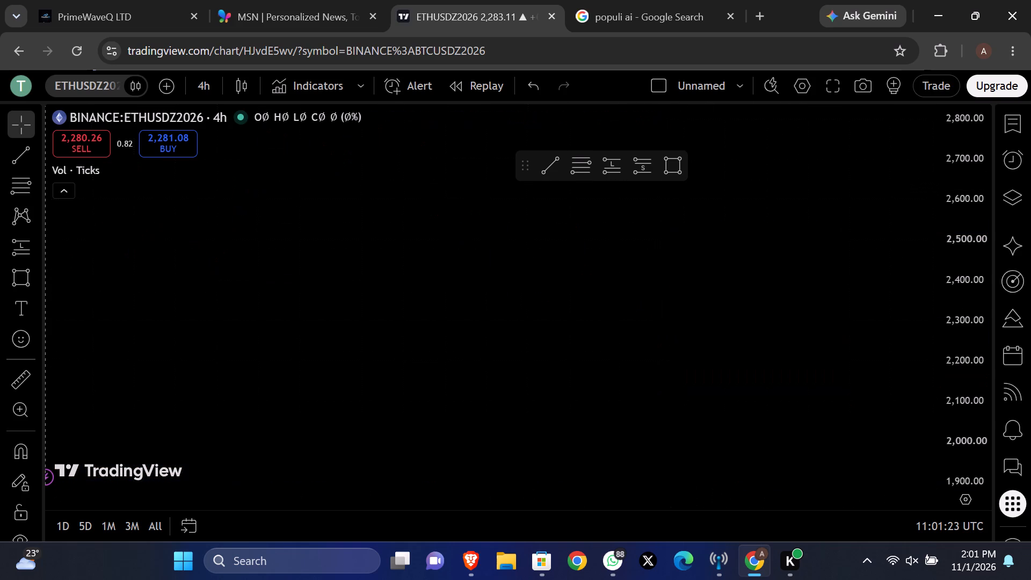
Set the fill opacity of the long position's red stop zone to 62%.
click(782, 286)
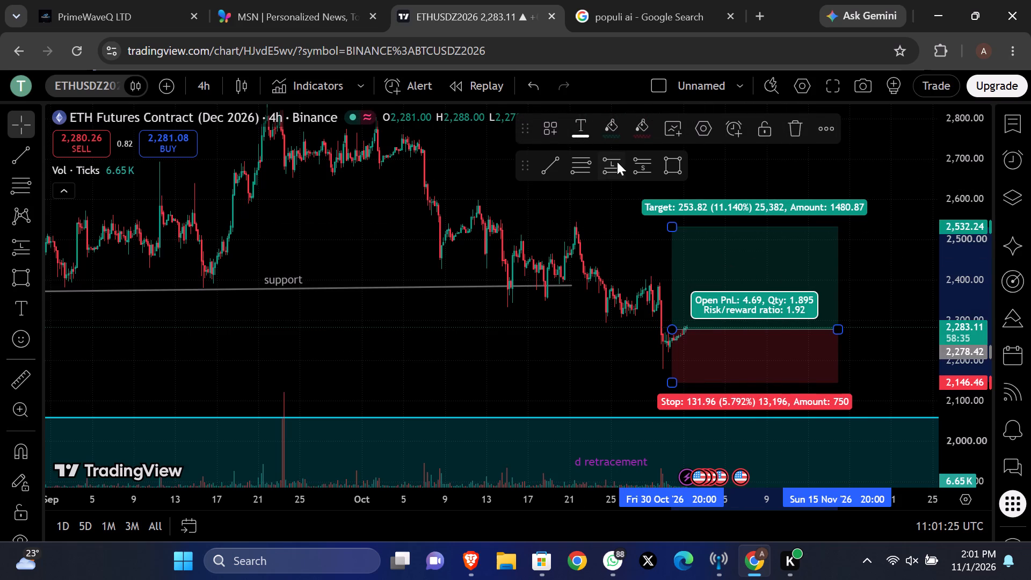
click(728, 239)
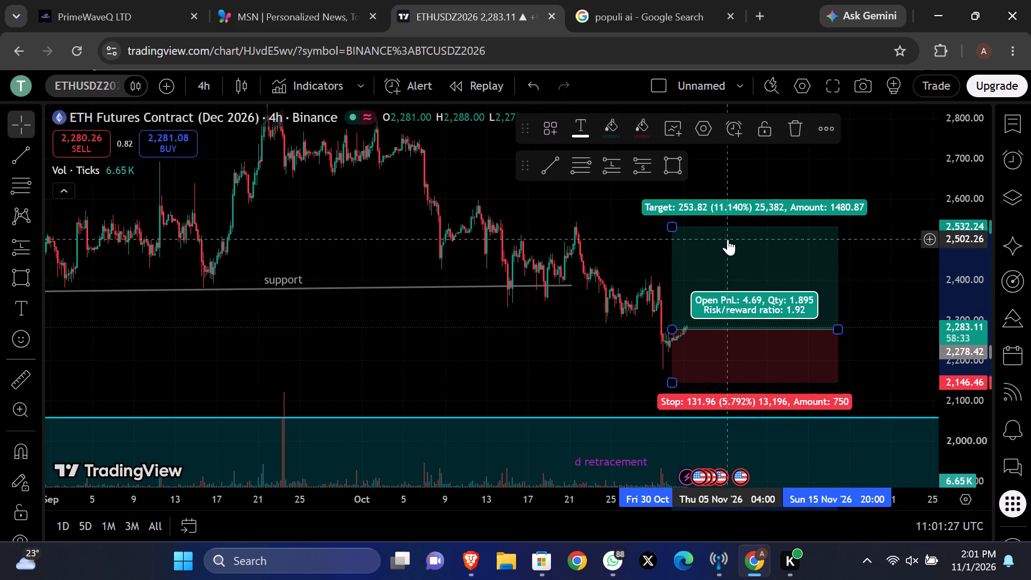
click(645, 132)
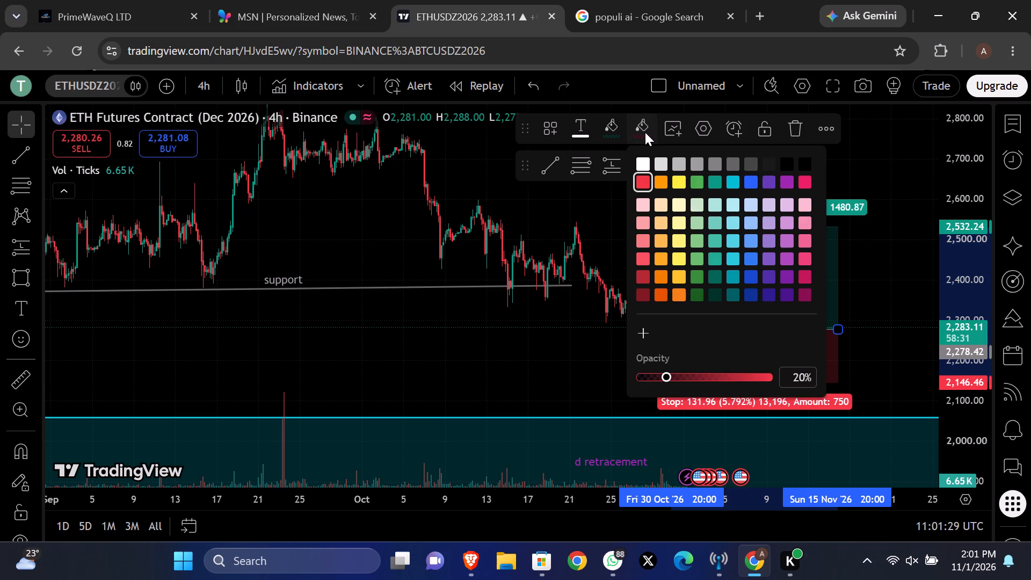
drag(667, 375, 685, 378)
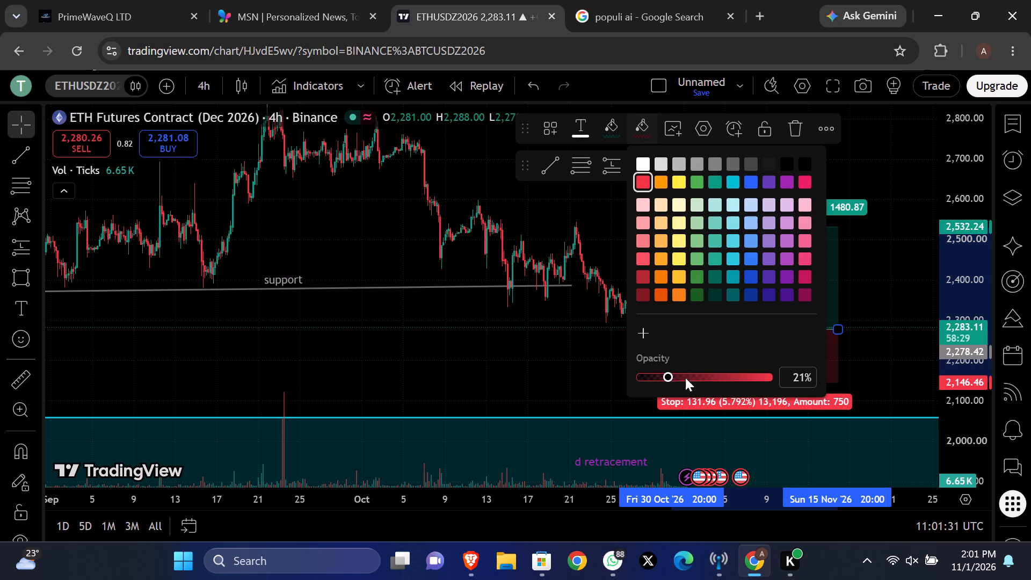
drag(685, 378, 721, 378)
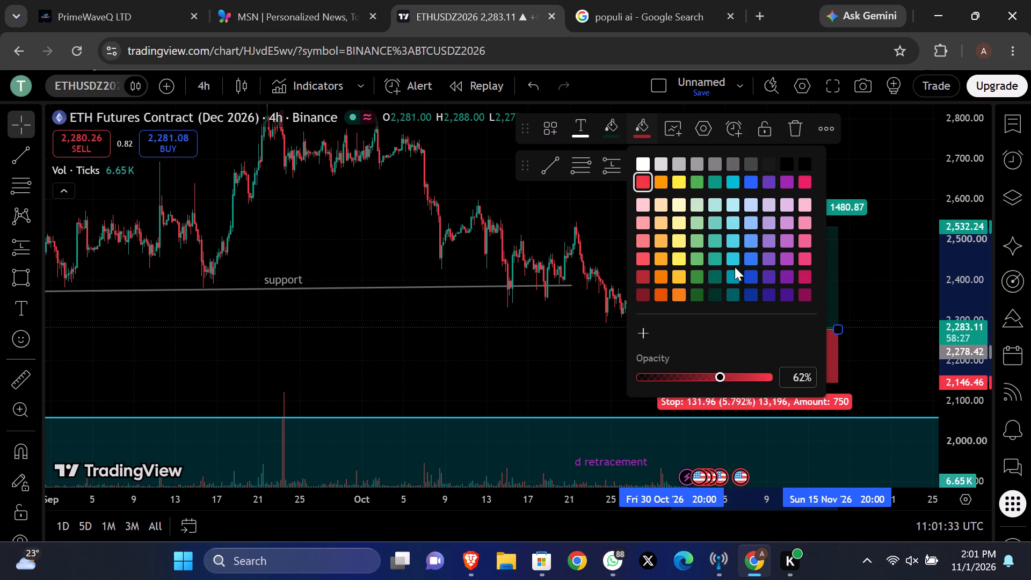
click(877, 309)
Set the fill opacity of the long position's green target zone to 52%.
click(801, 296)
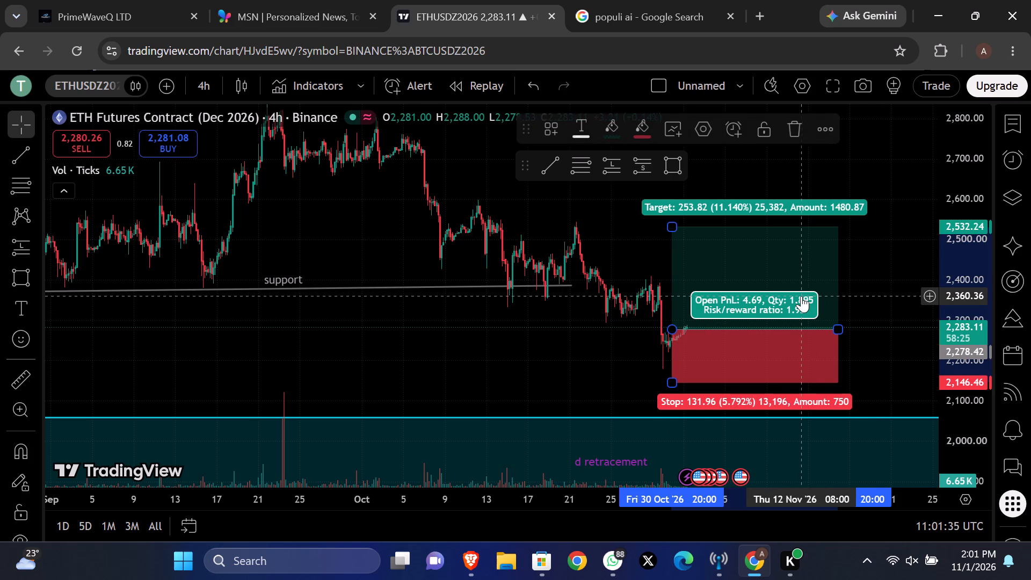
click(604, 126)
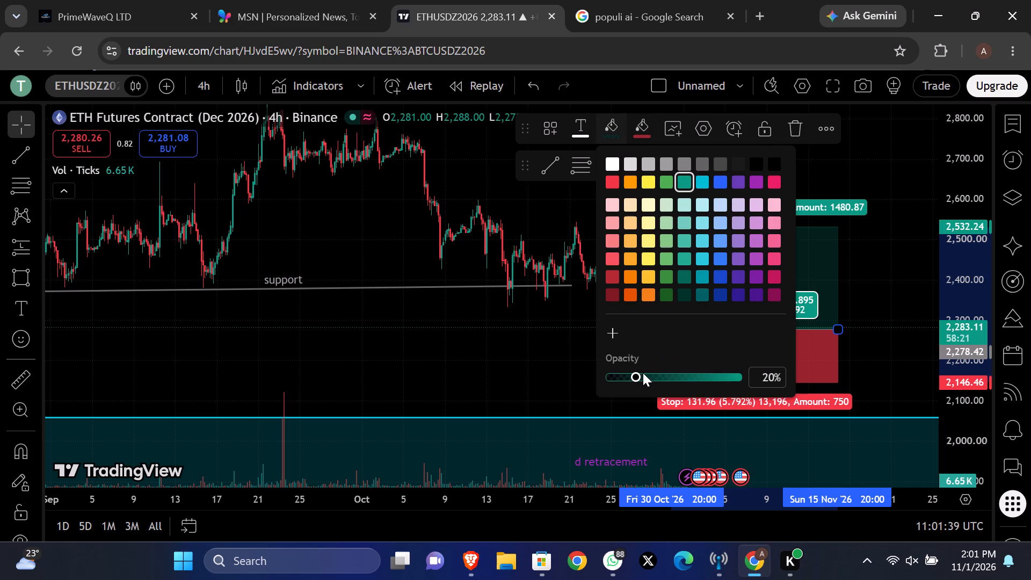
drag(637, 375, 677, 379)
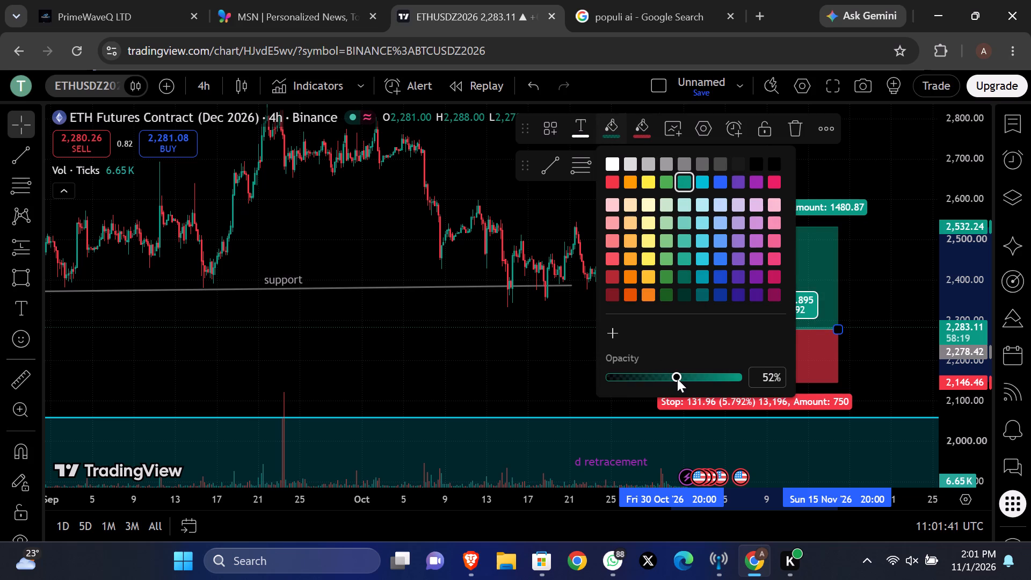
click(870, 316)
Lower the fill opacity of the long position's red stop zone so it looks more transparent than the target zone.
click(802, 353)
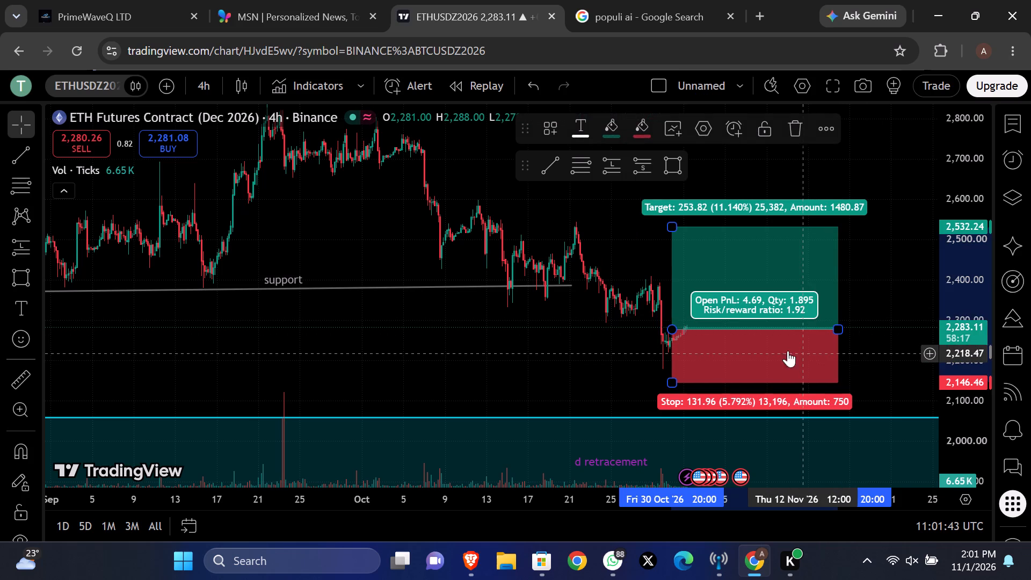
click(645, 131)
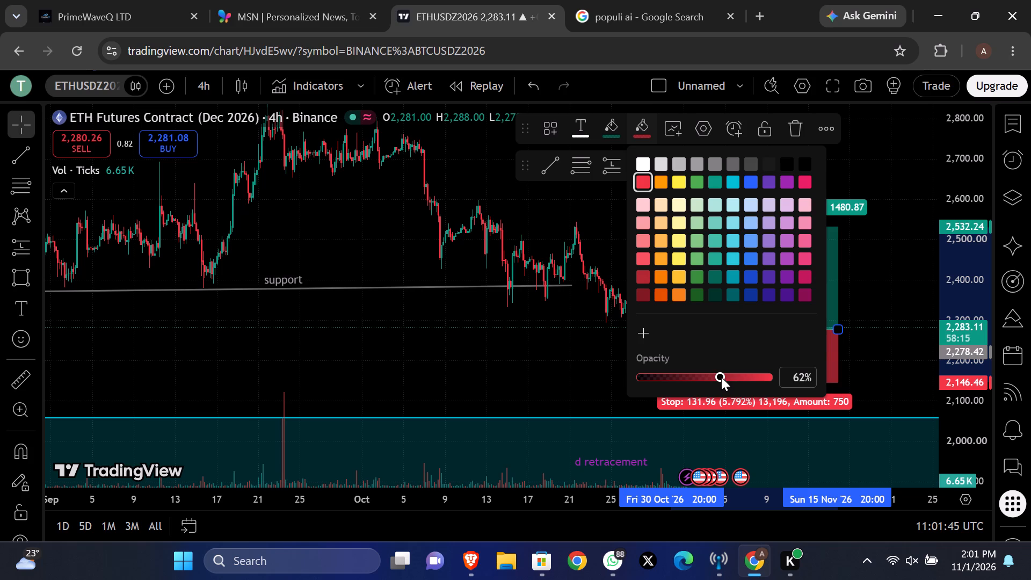
drag(719, 377, 691, 376)
click(912, 369)
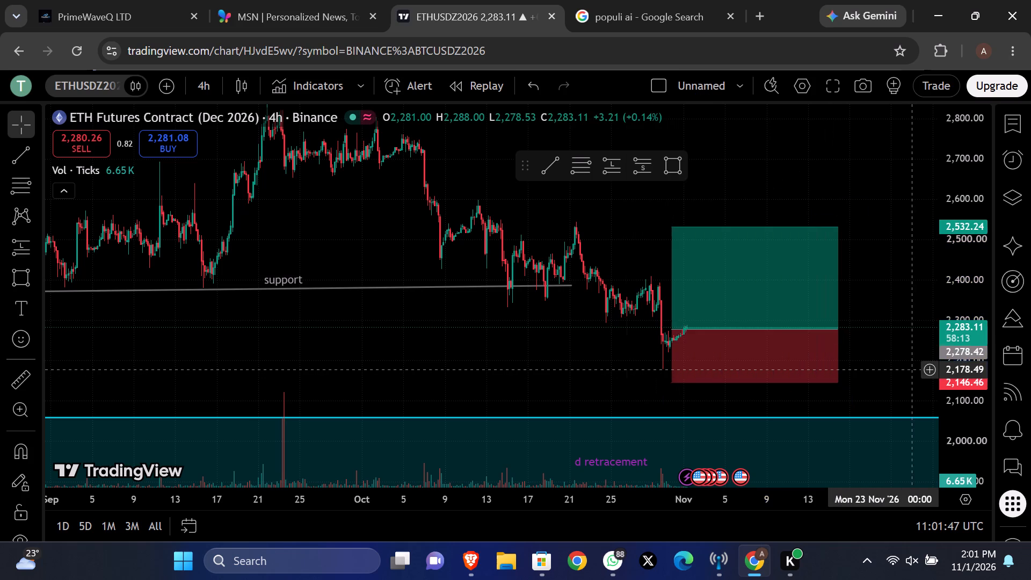
Rename the chart layout as "eth analysis".
click(670, 223)
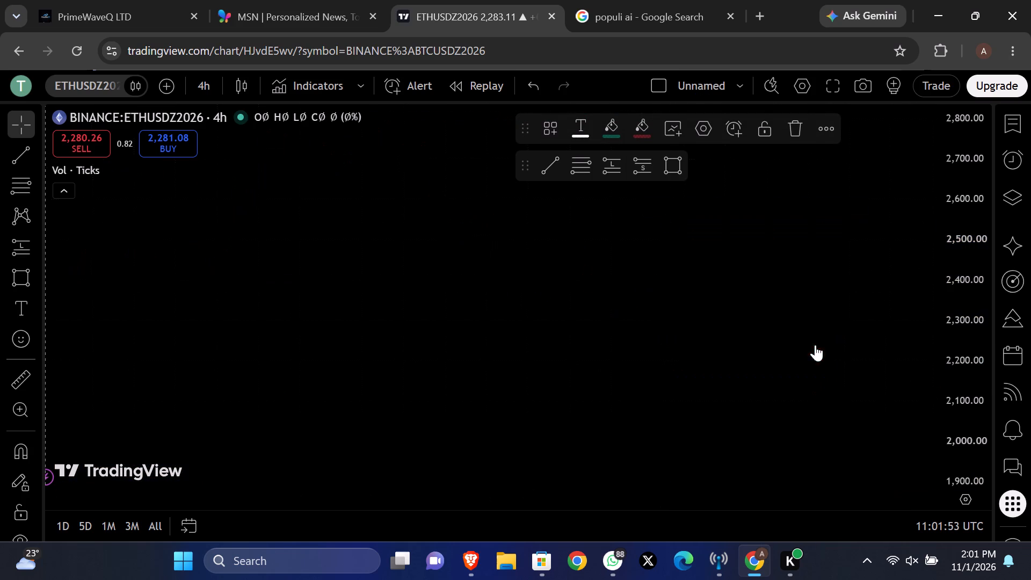
scroll(854, 335, left, 1)
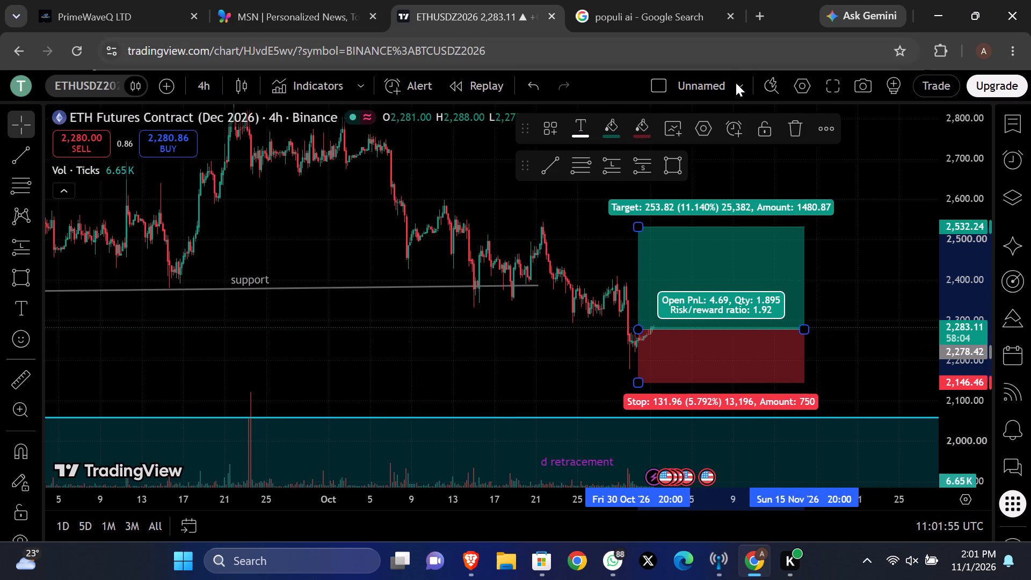
click(736, 84)
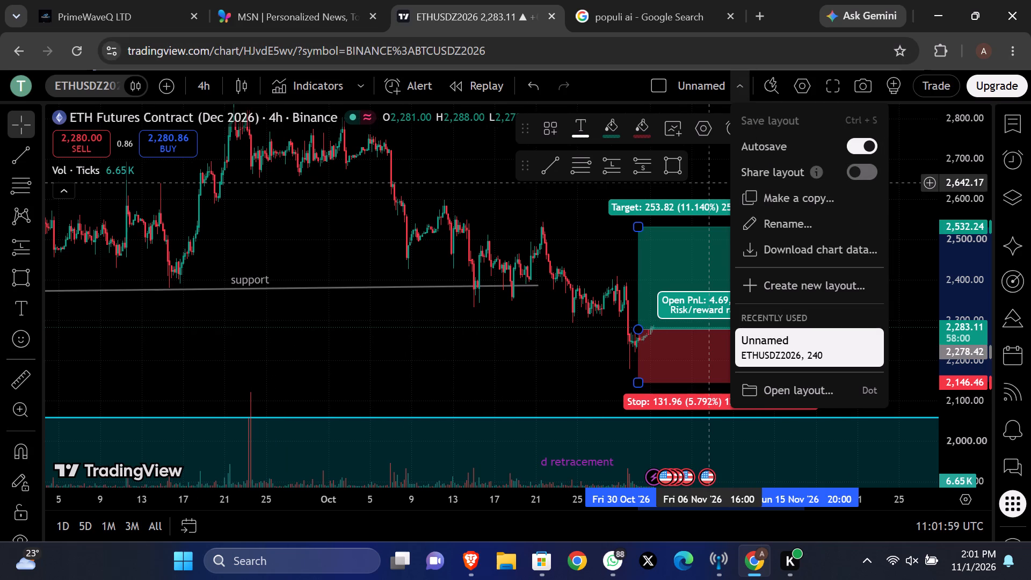
click(787, 216)
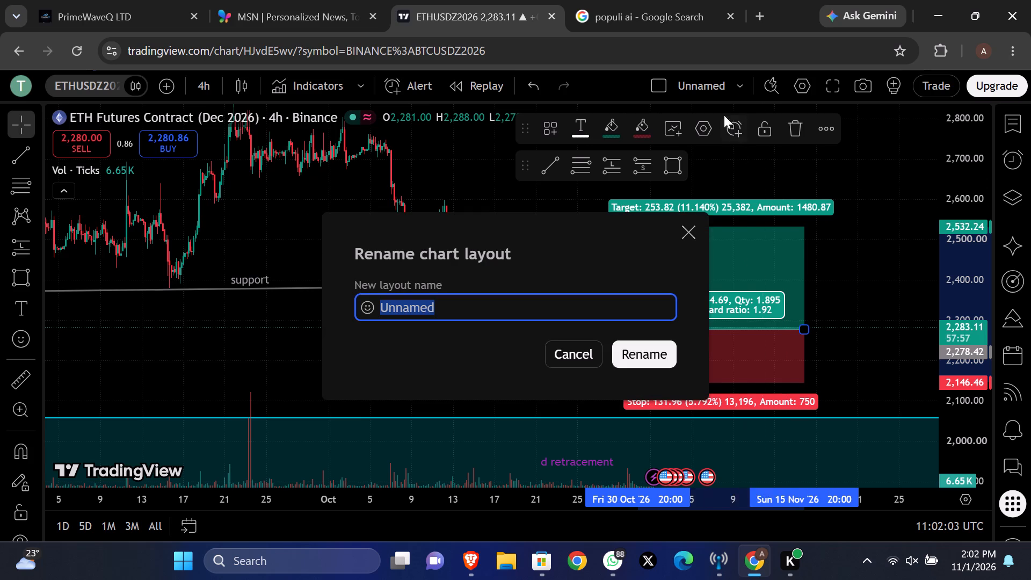
text(eth analysis)
click(651, 353)
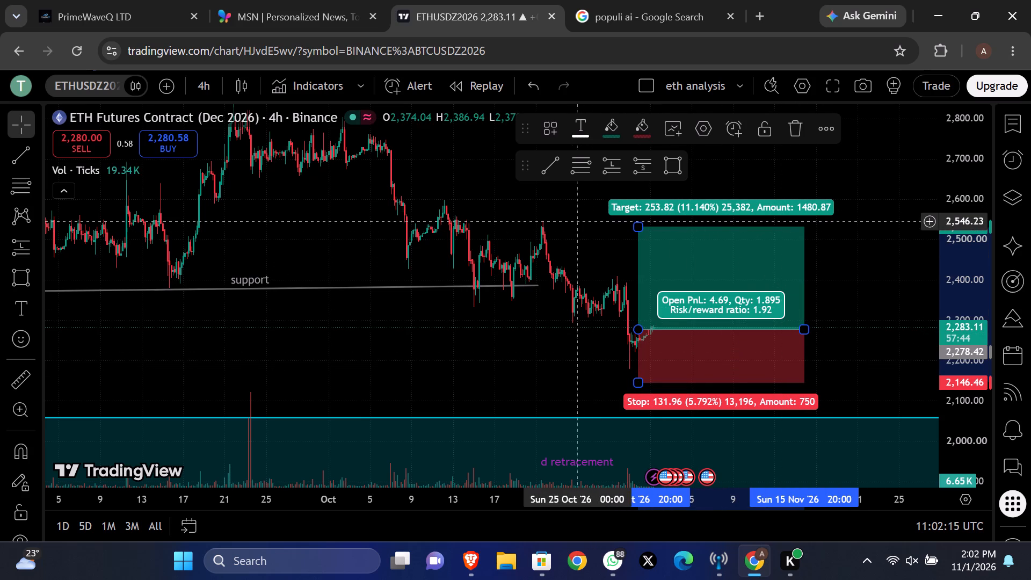
Draw a short, nearly horizontal trendline at about 2,510 spanning about 14 to 18 October, and label it "a".
click(551, 163)
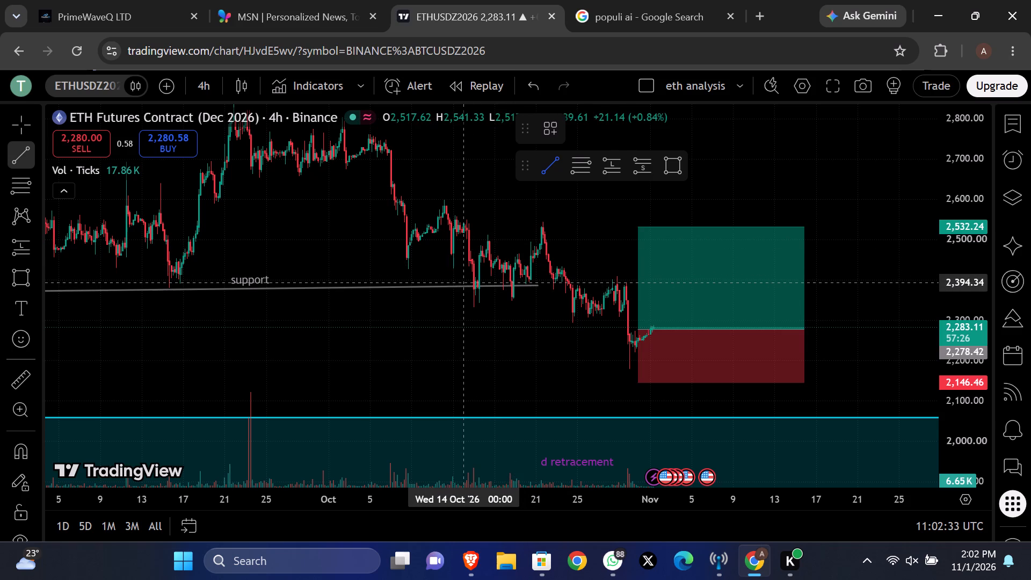
drag(487, 235, 495, 235)
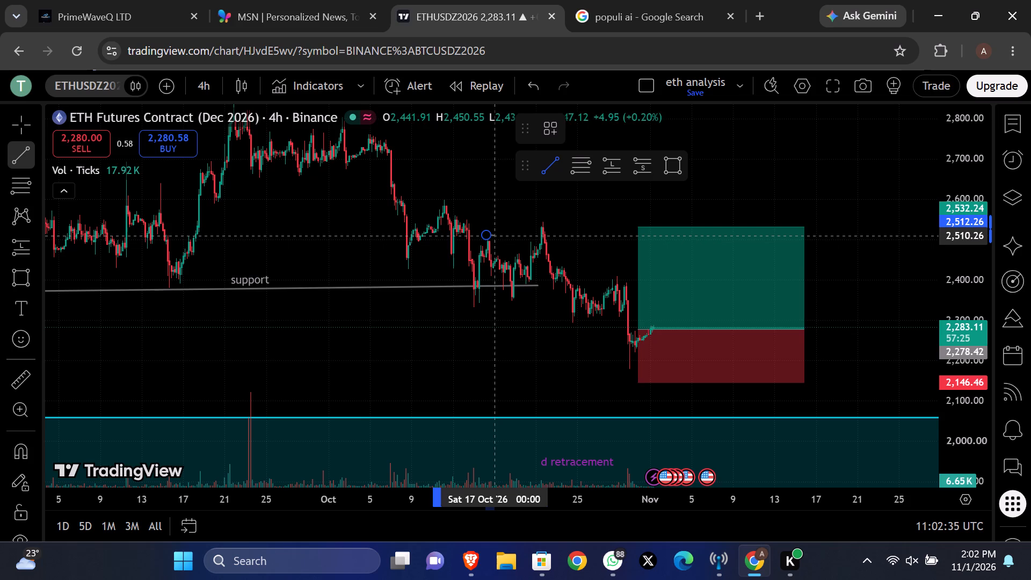
drag(495, 235, 504, 235)
click(504, 235)
click(496, 227)
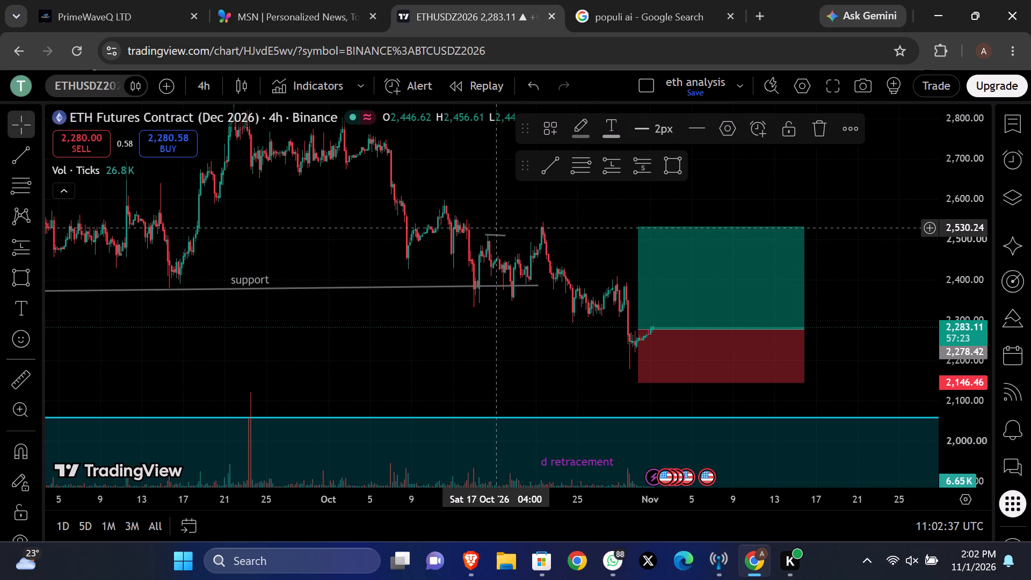
click(493, 229)
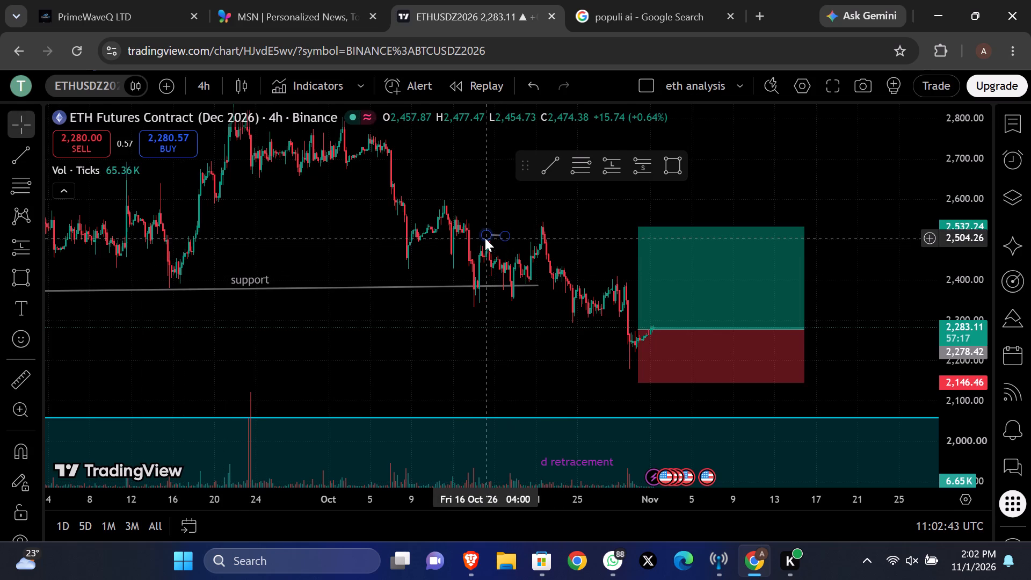
drag(483, 234, 464, 236)
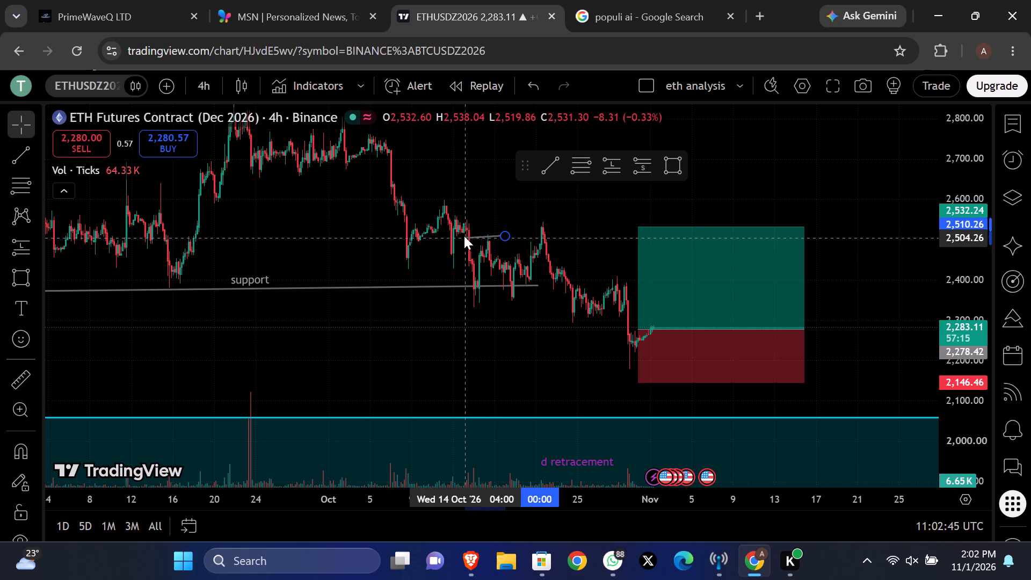
drag(464, 236, 464, 235)
click(476, 227)
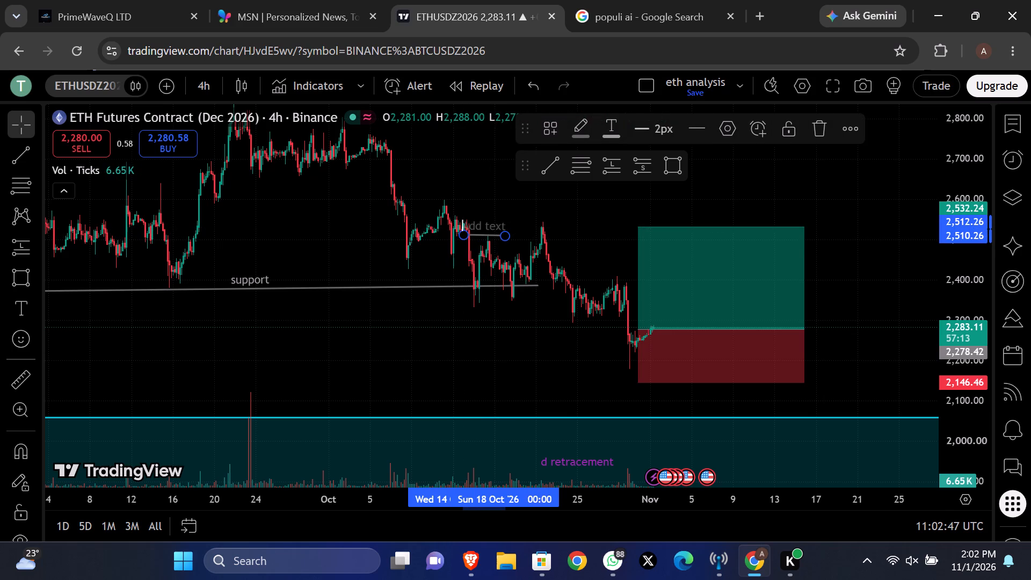
key(a)
click(475, 227)
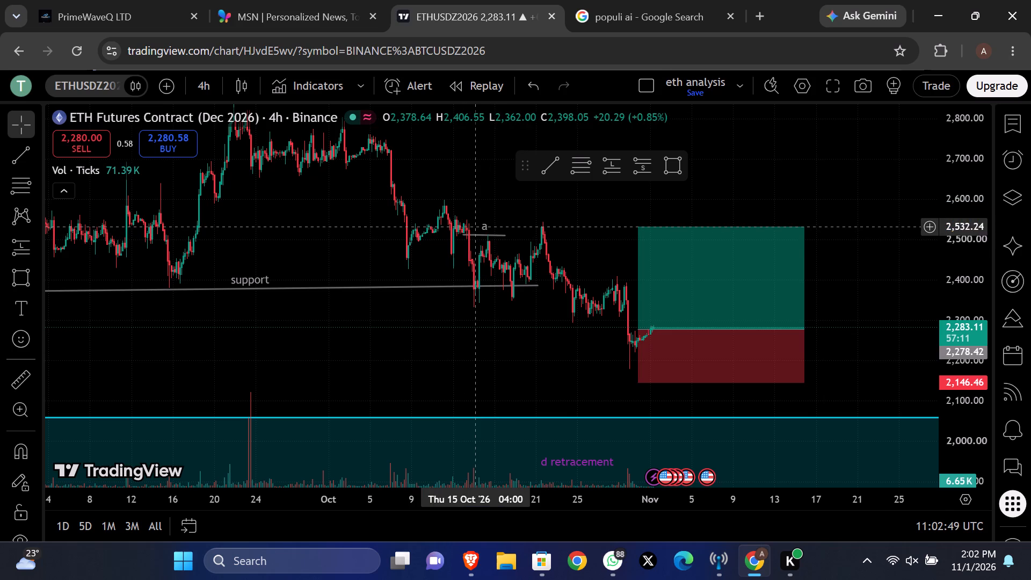
click(515, 320)
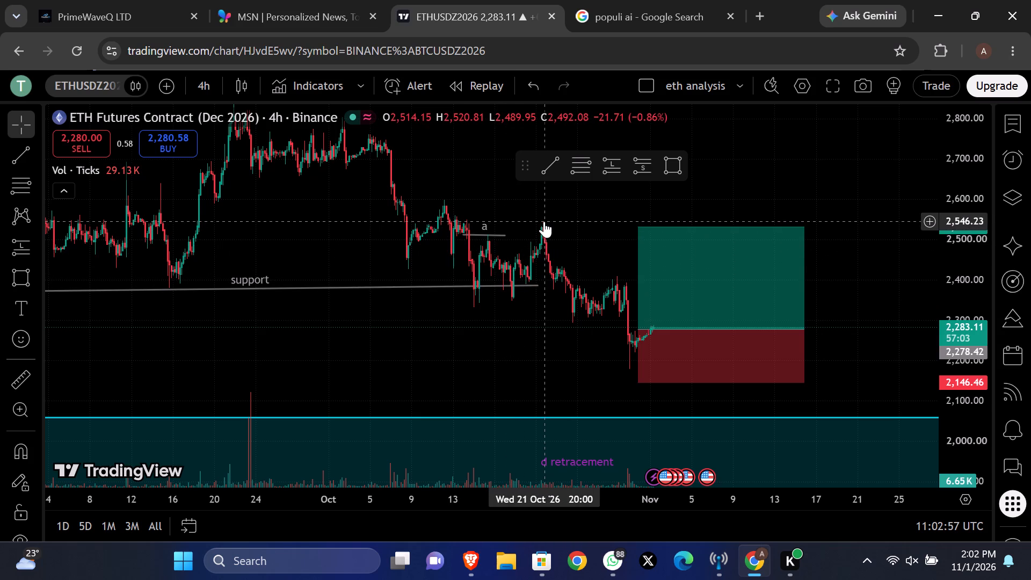
Draw a short trendline at about 2,542 extending forward from the late-October swing high, and label it "b".
click(549, 173)
drag(540, 223, 570, 229)
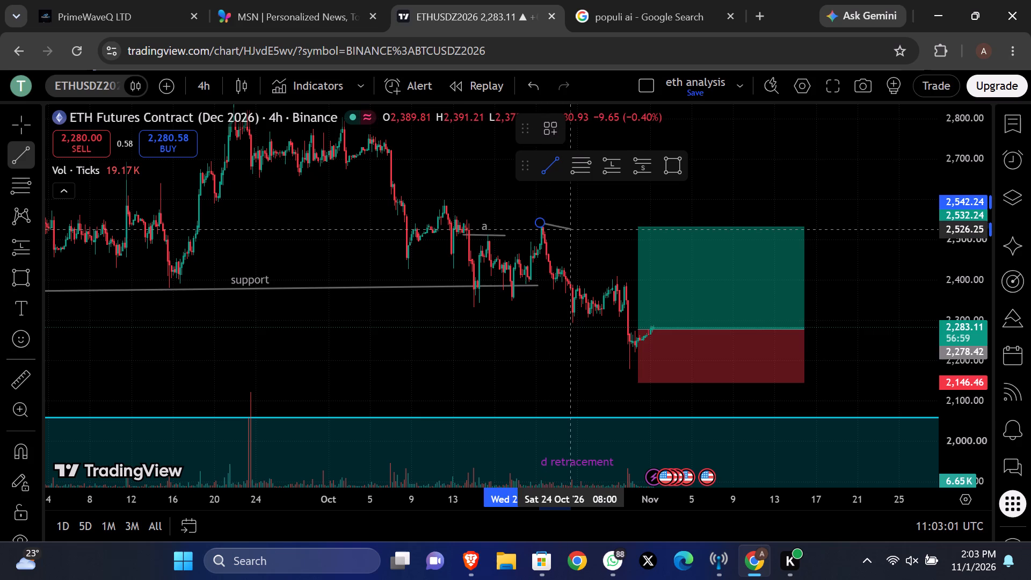
drag(570, 229, 591, 222)
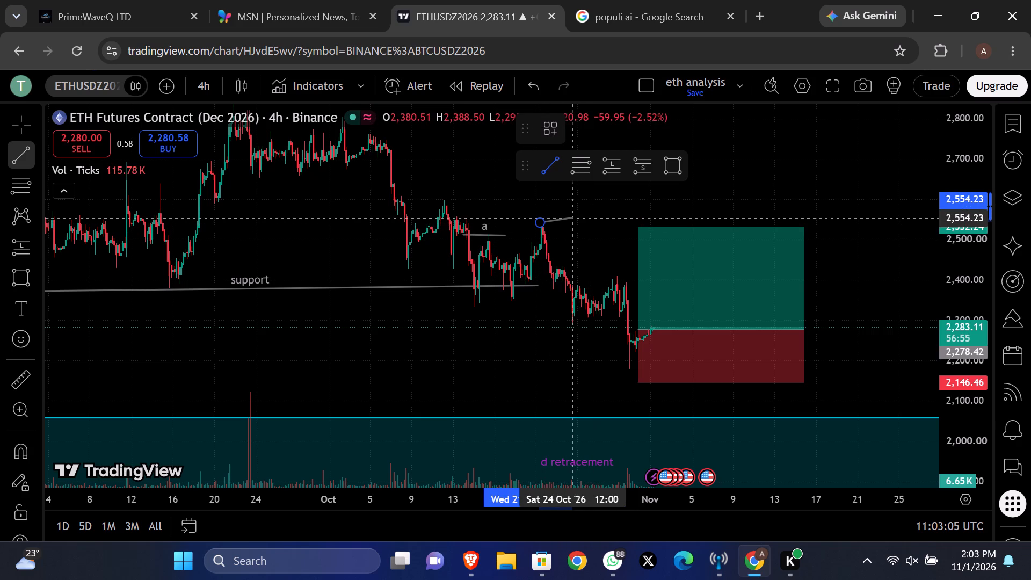
click(587, 224)
click(568, 220)
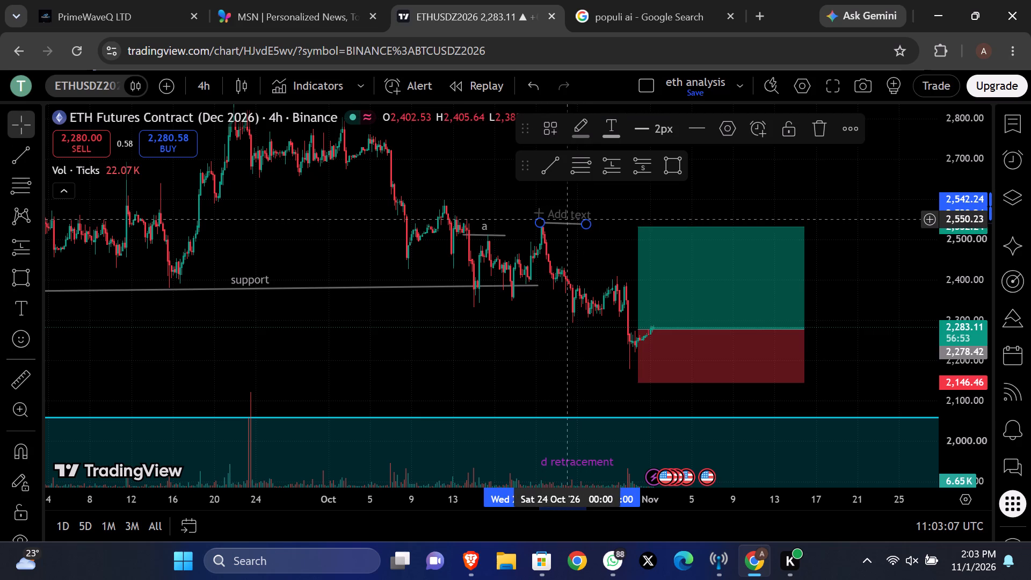
key(b)
click(582, 267)
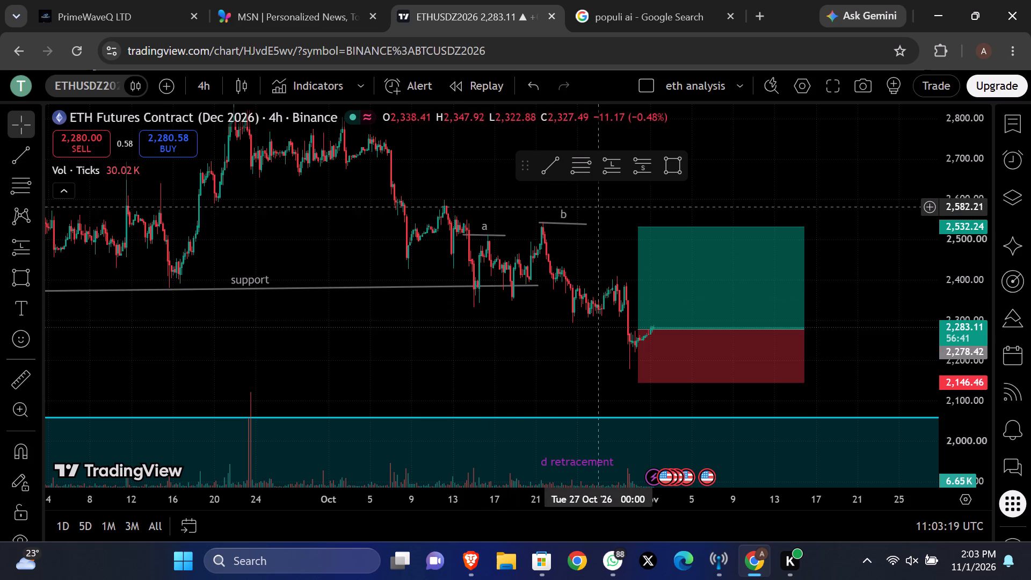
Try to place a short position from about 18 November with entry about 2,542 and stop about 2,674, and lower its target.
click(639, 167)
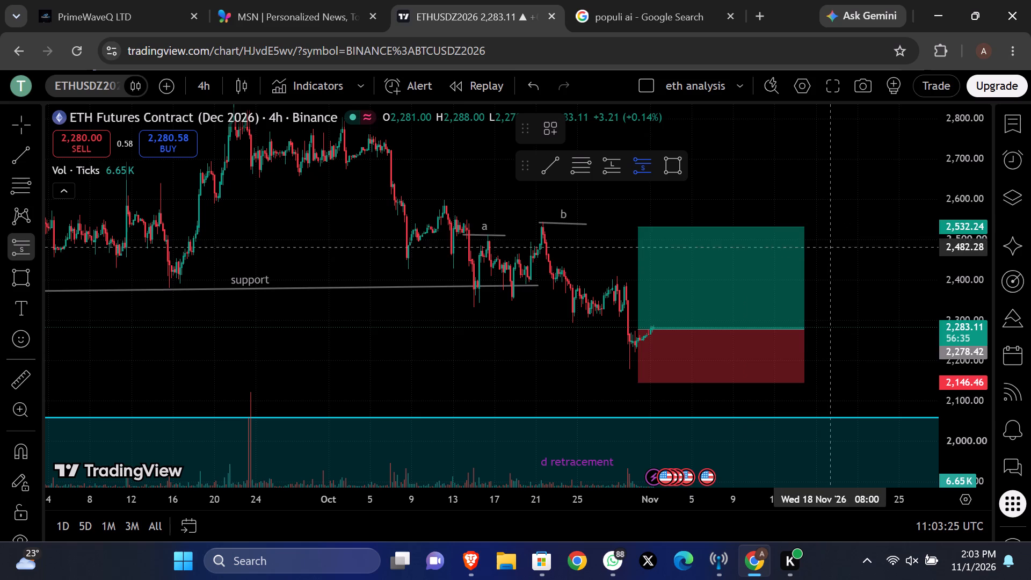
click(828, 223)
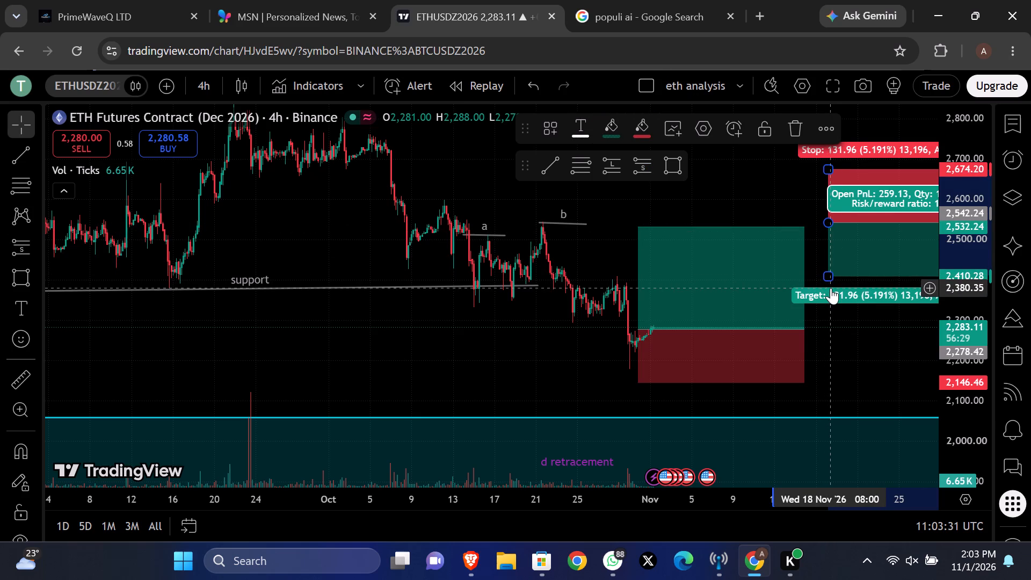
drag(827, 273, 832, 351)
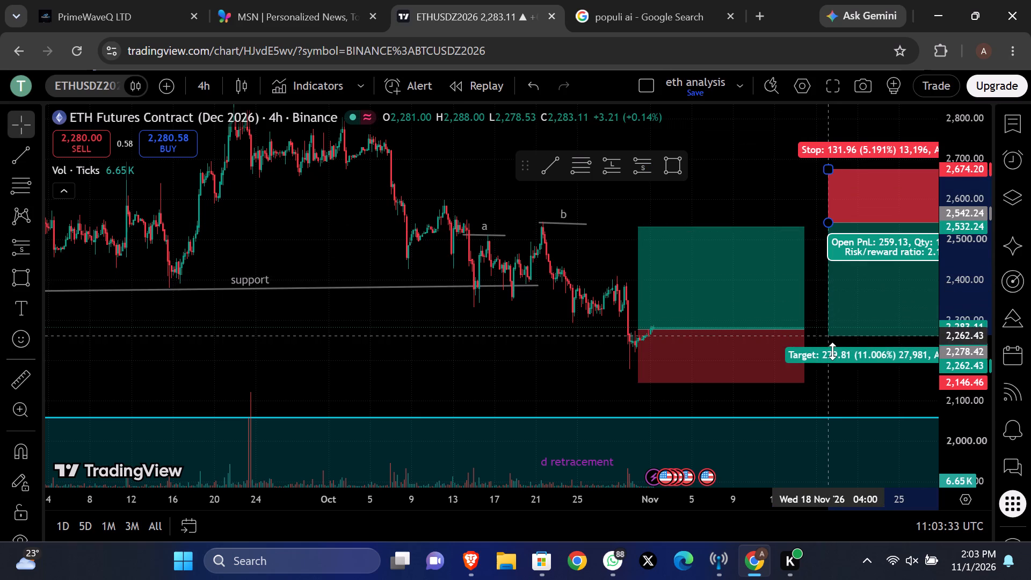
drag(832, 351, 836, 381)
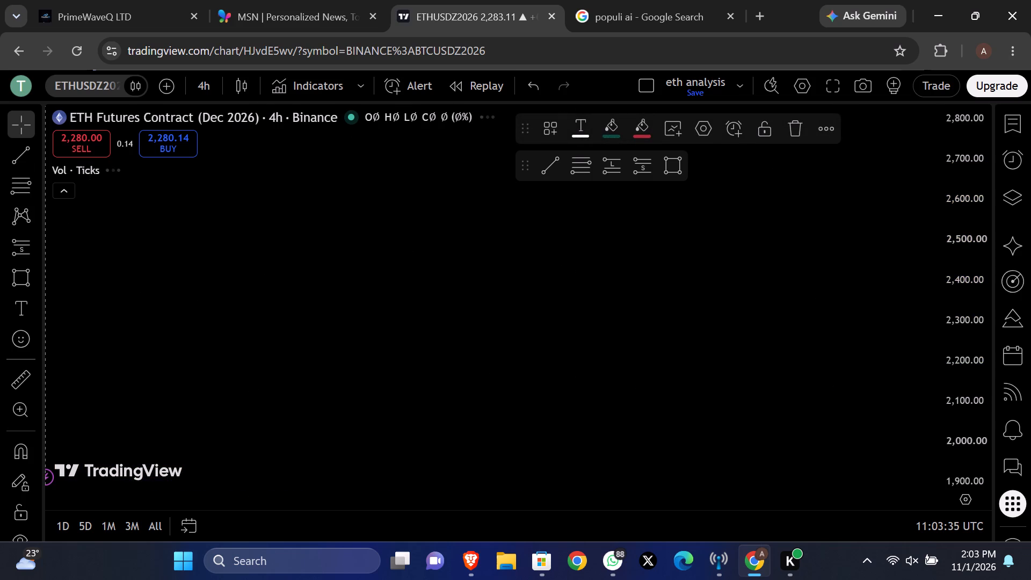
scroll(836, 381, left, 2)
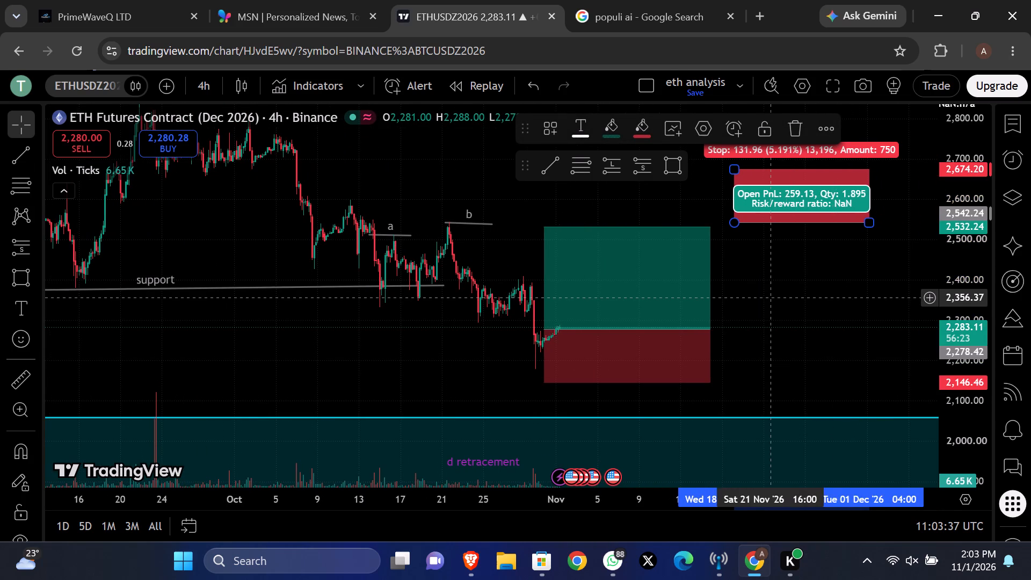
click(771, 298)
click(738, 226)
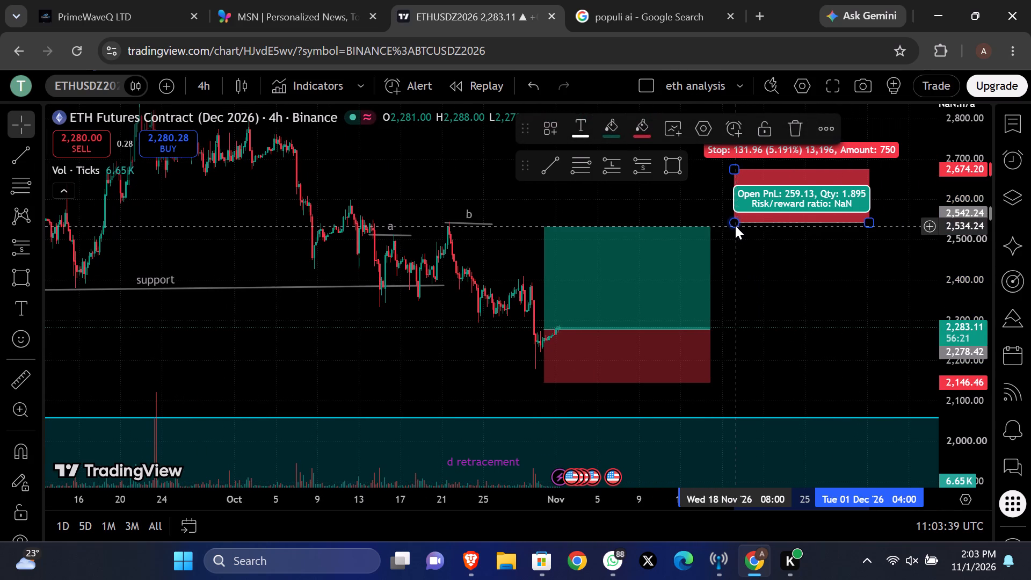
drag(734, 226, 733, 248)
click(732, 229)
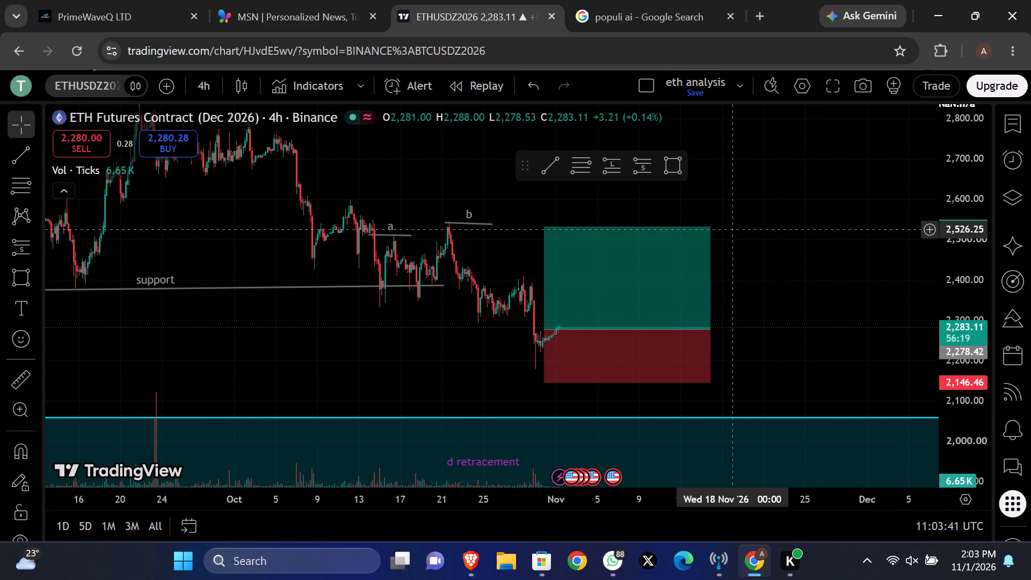
Place a short position from 21 November to 4 December with entry about 2,530, stop about 2,608 and target about 2,143.
click(641, 171)
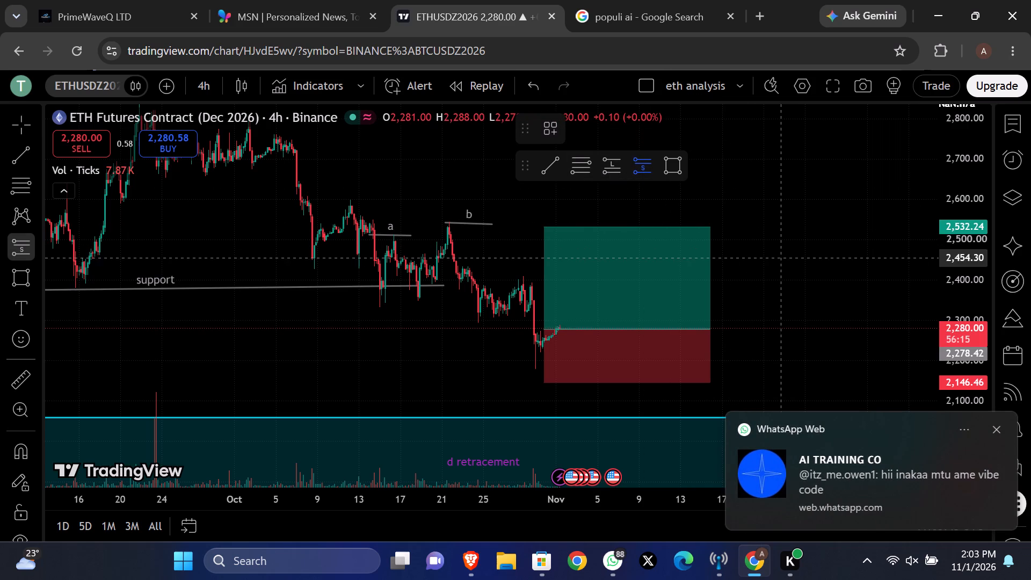
click(765, 227)
drag(768, 280, 767, 306)
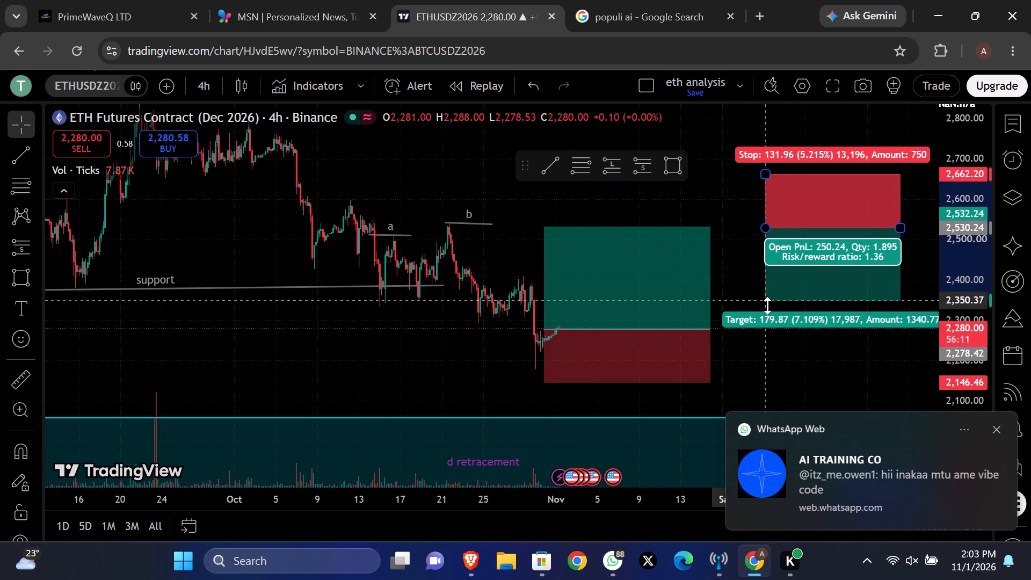
drag(767, 306, 764, 384)
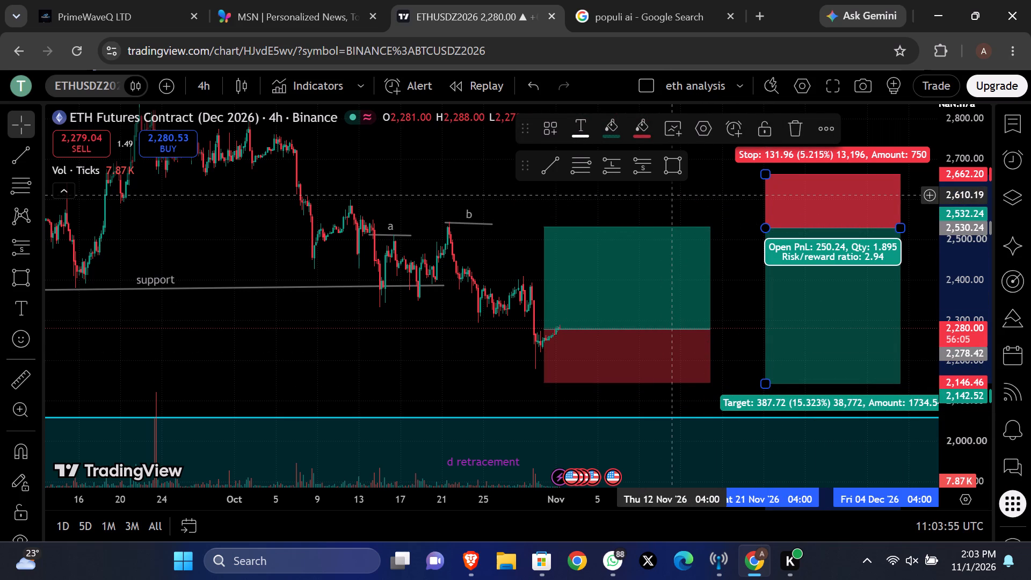
drag(767, 175, 766, 190)
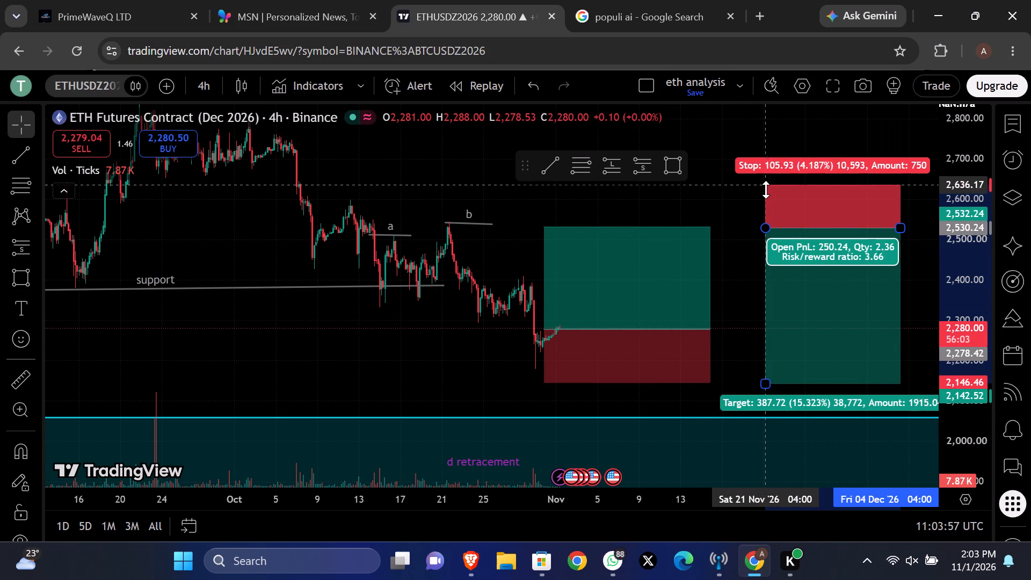
drag(766, 190, 765, 196)
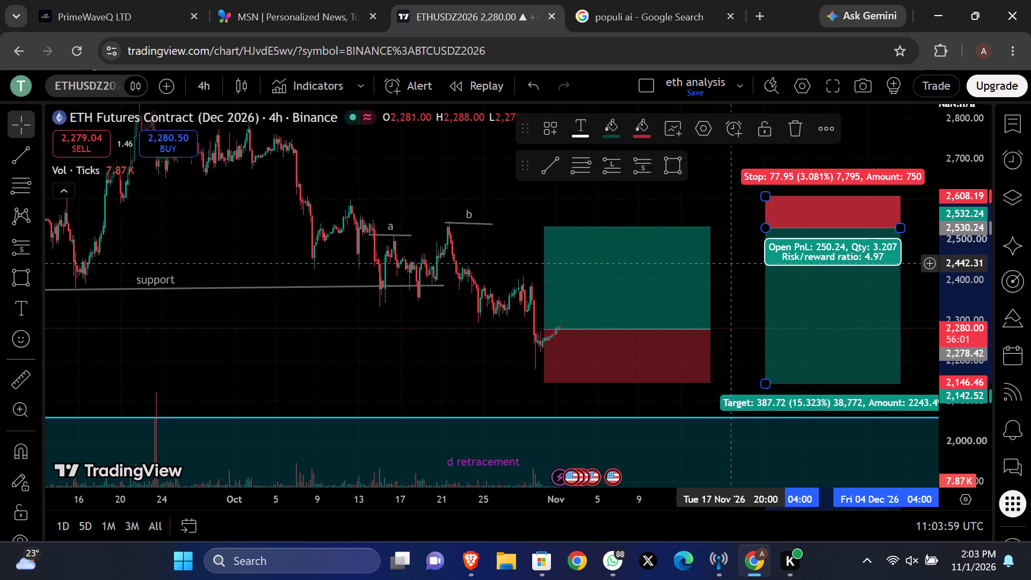
click(730, 263)
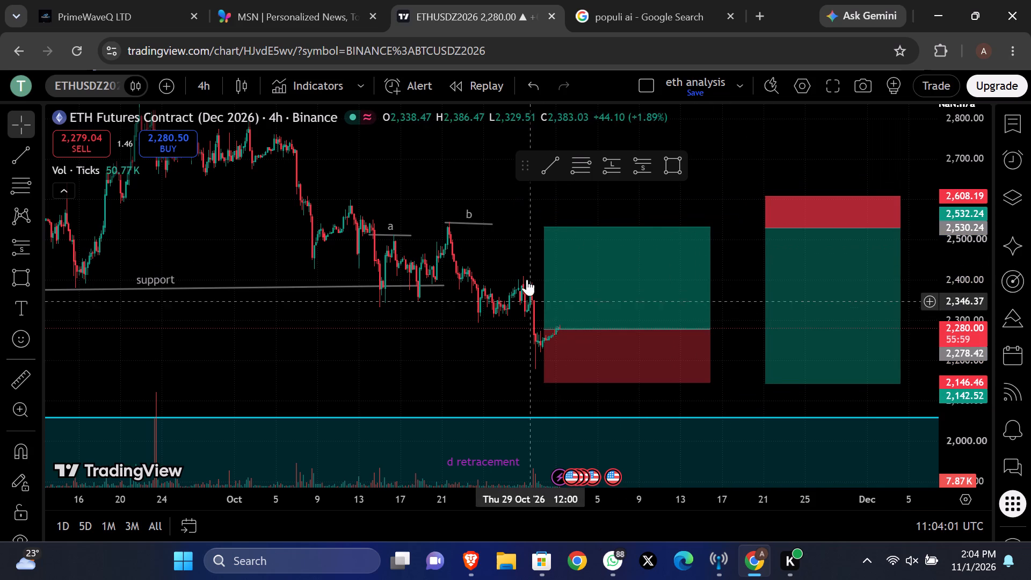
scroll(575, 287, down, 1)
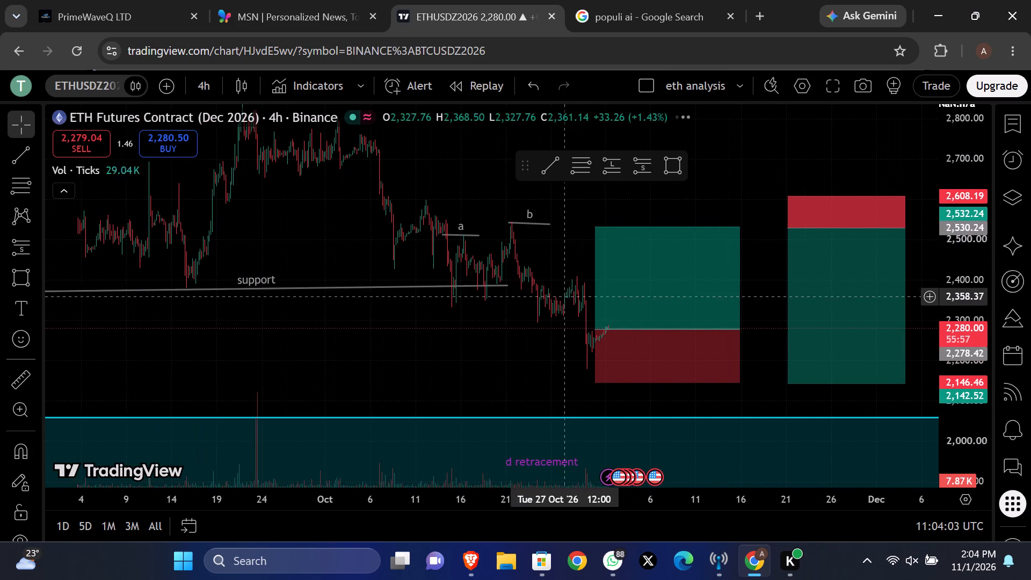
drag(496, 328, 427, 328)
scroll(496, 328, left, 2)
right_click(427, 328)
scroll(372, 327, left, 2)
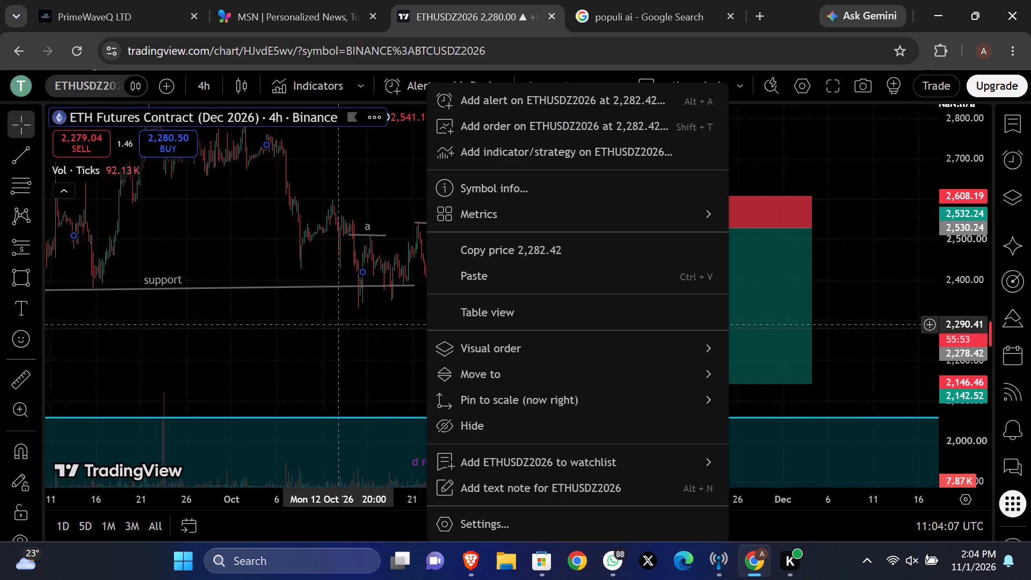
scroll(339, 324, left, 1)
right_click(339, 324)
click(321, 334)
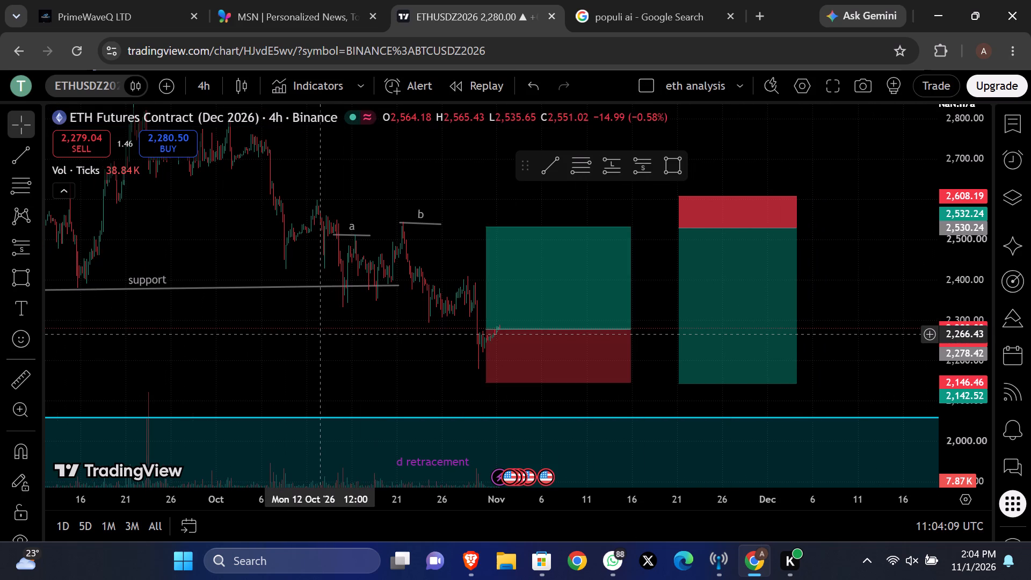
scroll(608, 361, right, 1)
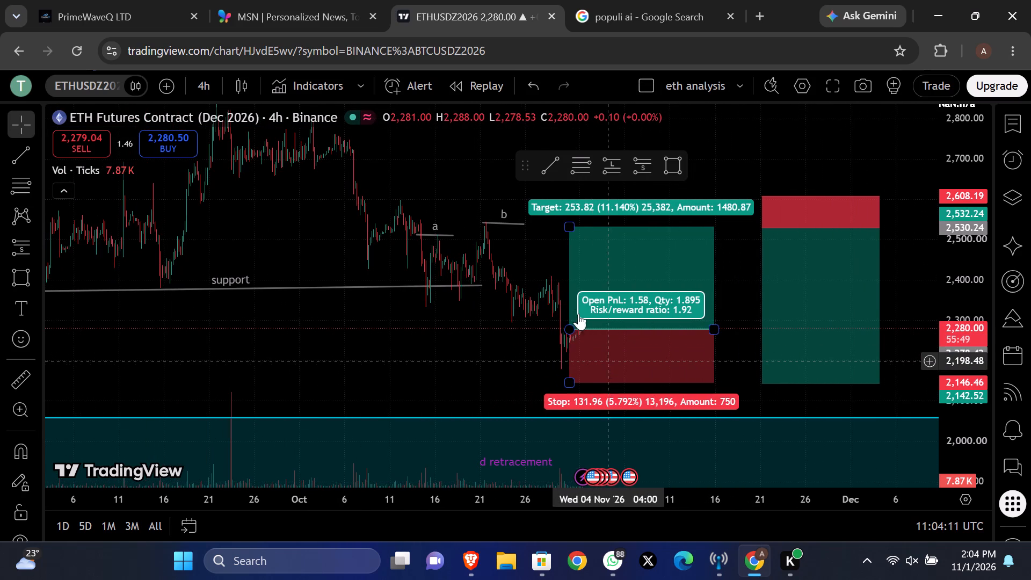
Review the chart's symbol, alerts, status line, and scales and lines settings.
click(736, 83)
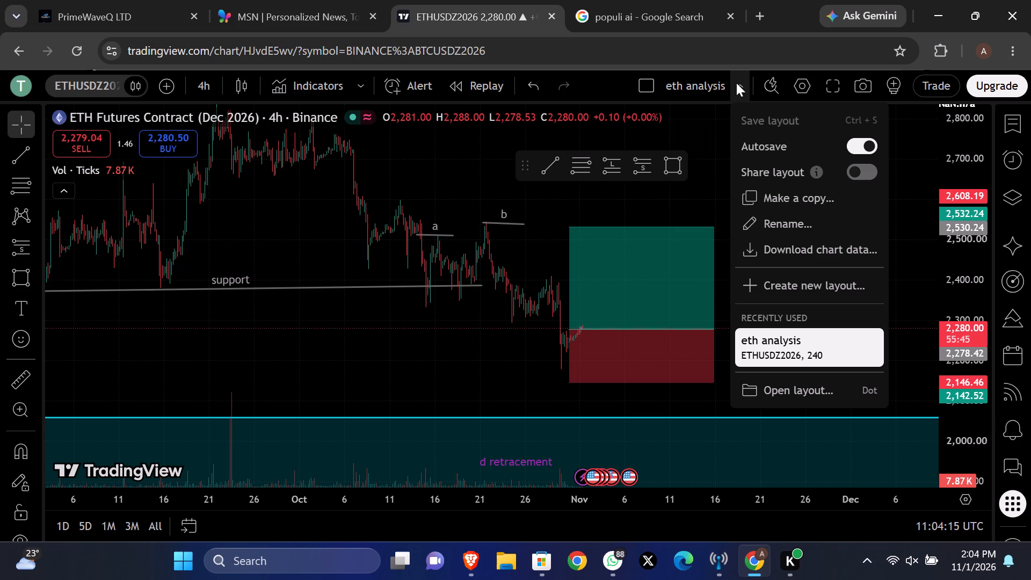
click(805, 90)
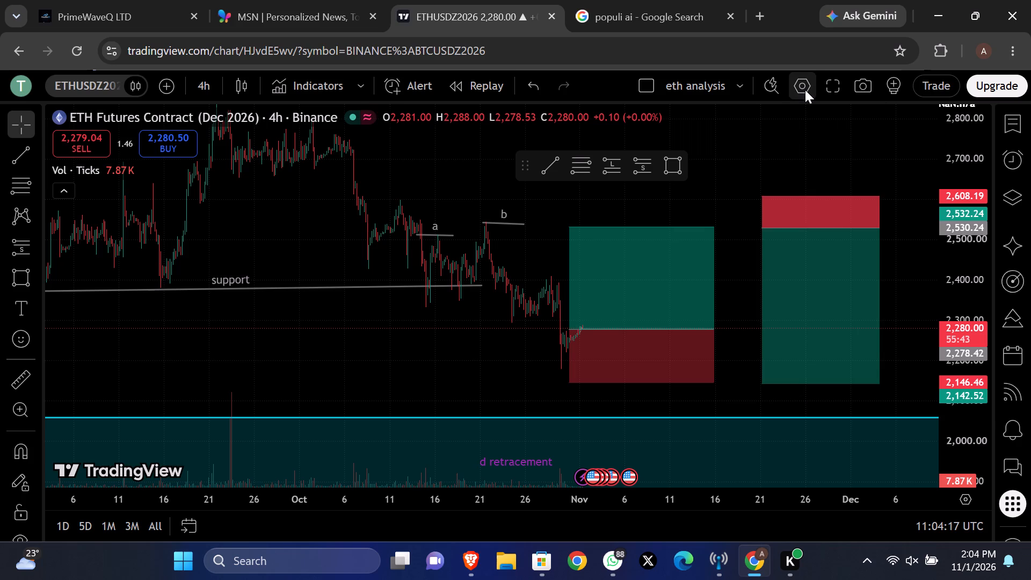
click(805, 82)
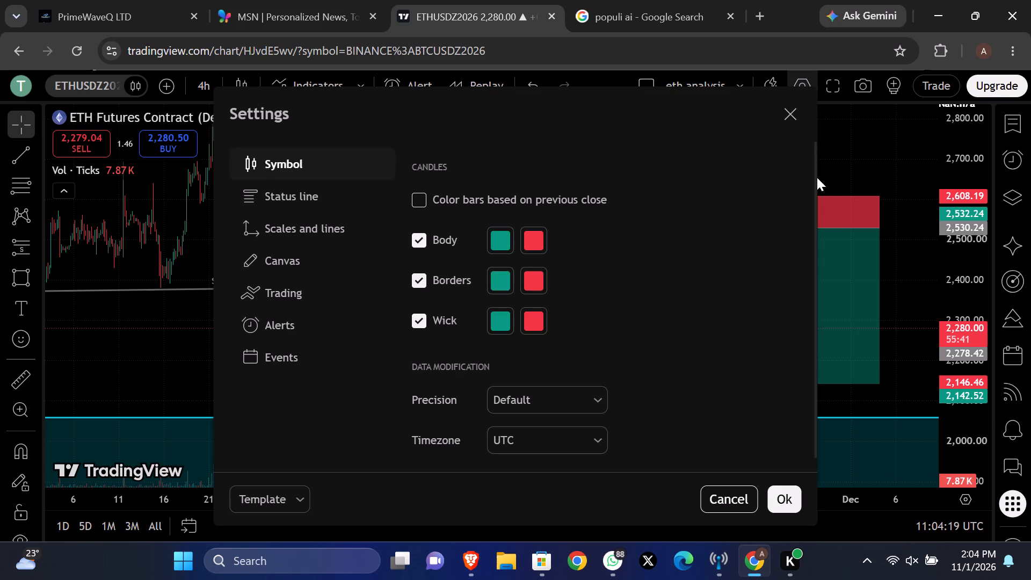
click(277, 337)
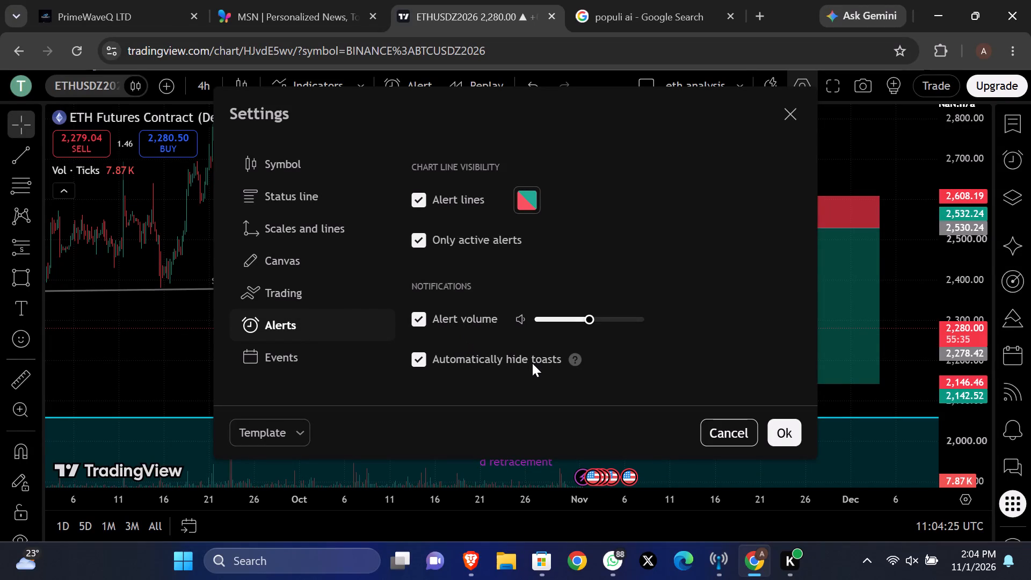
click(285, 176)
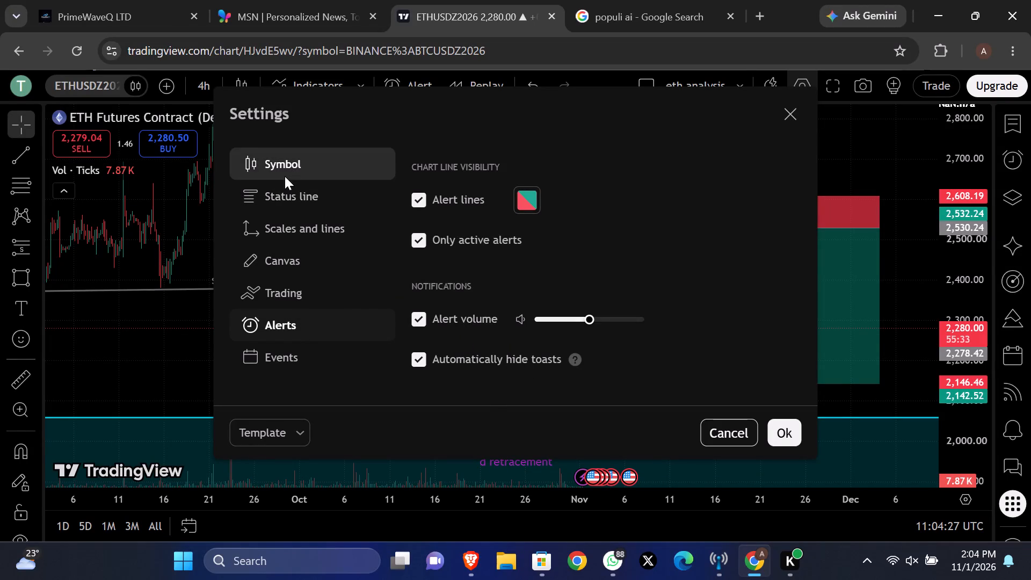
click(270, 198)
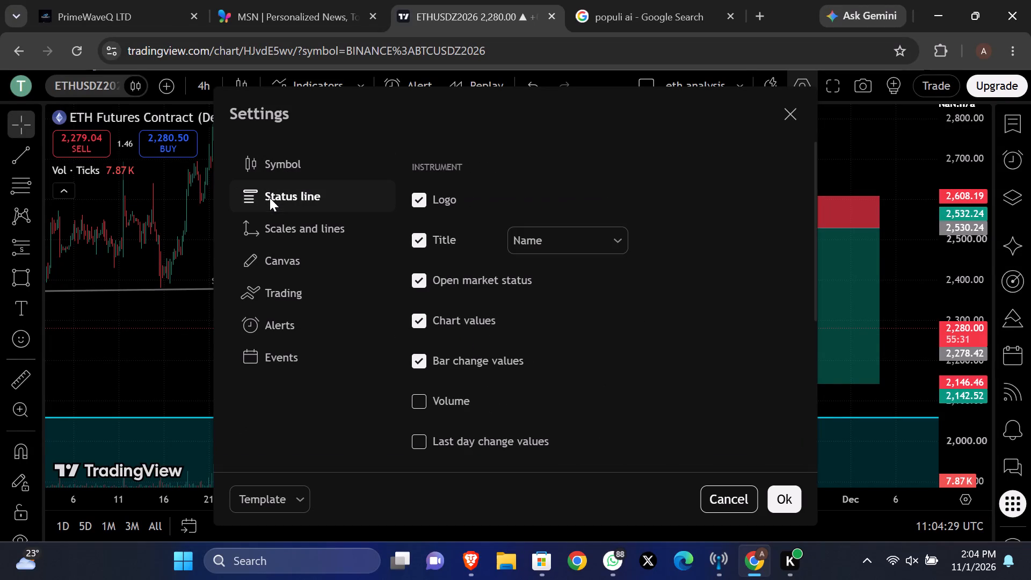
click(268, 238)
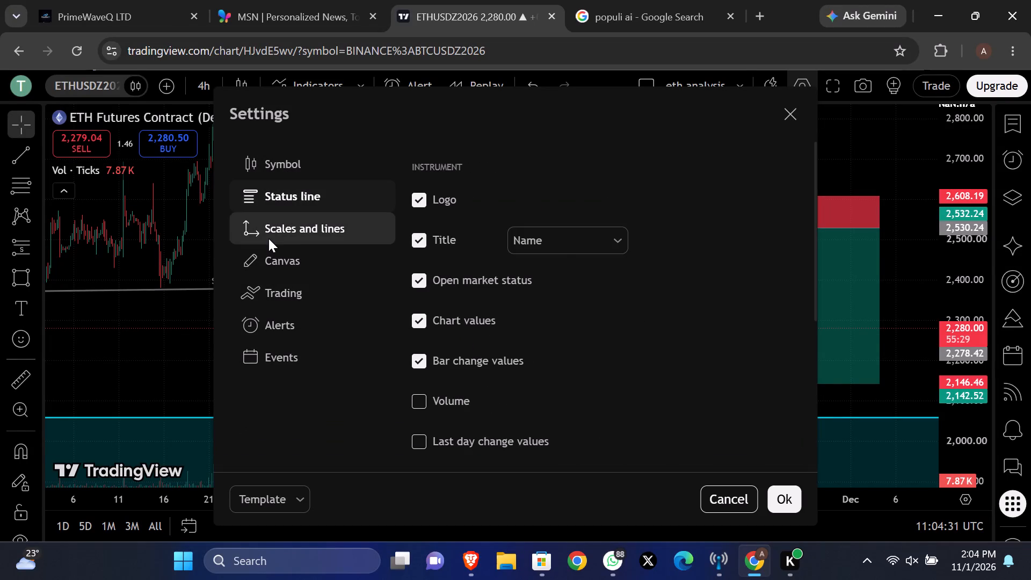
click(783, 491)
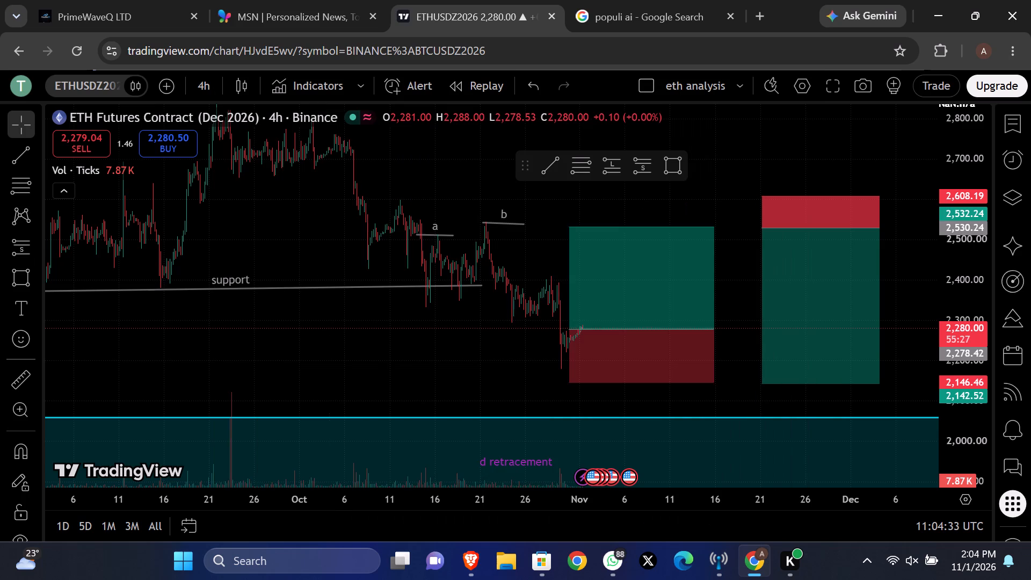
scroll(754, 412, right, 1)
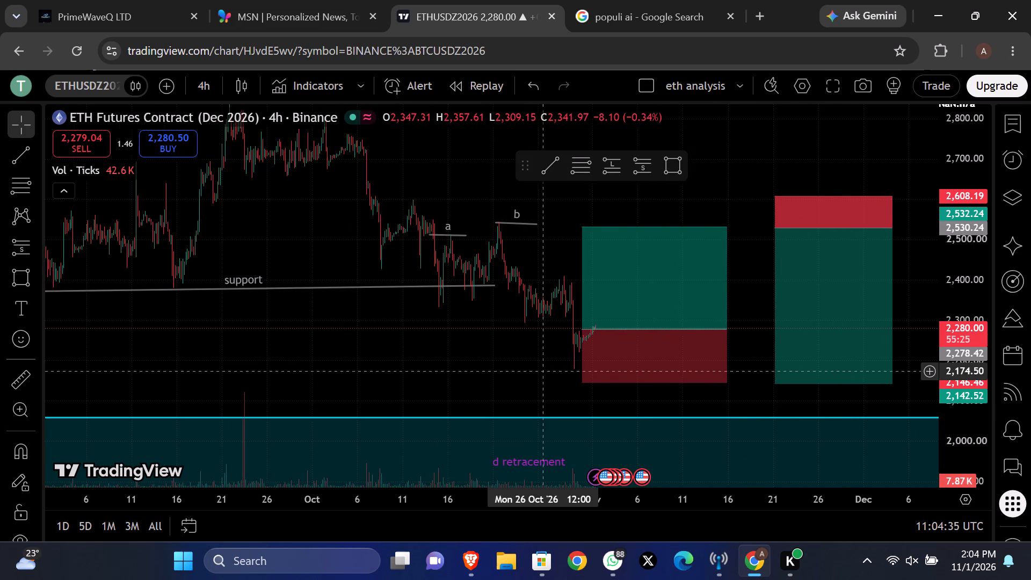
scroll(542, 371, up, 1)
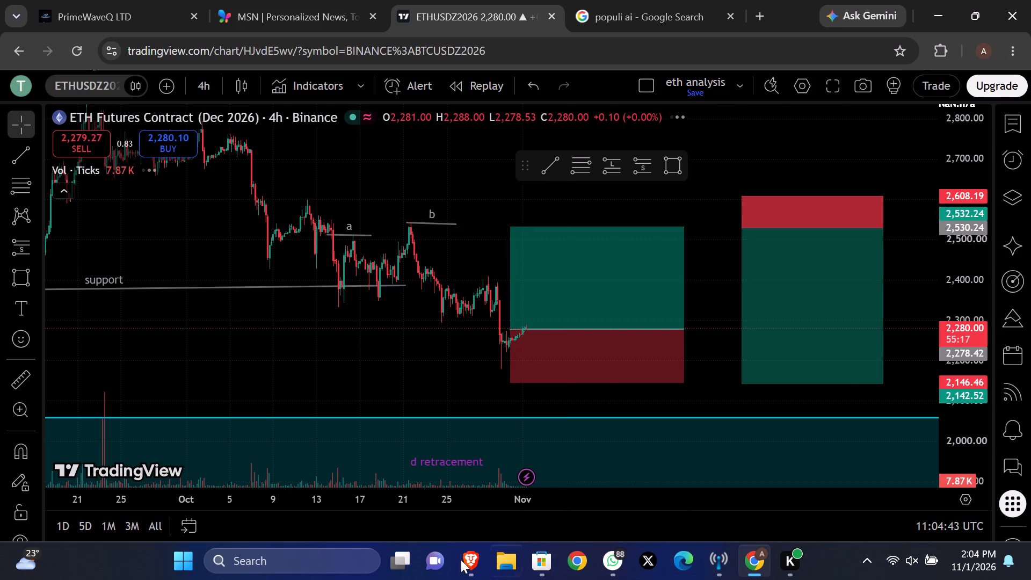
Search the computer for the Telegram desktop app and open it.
click(327, 563)
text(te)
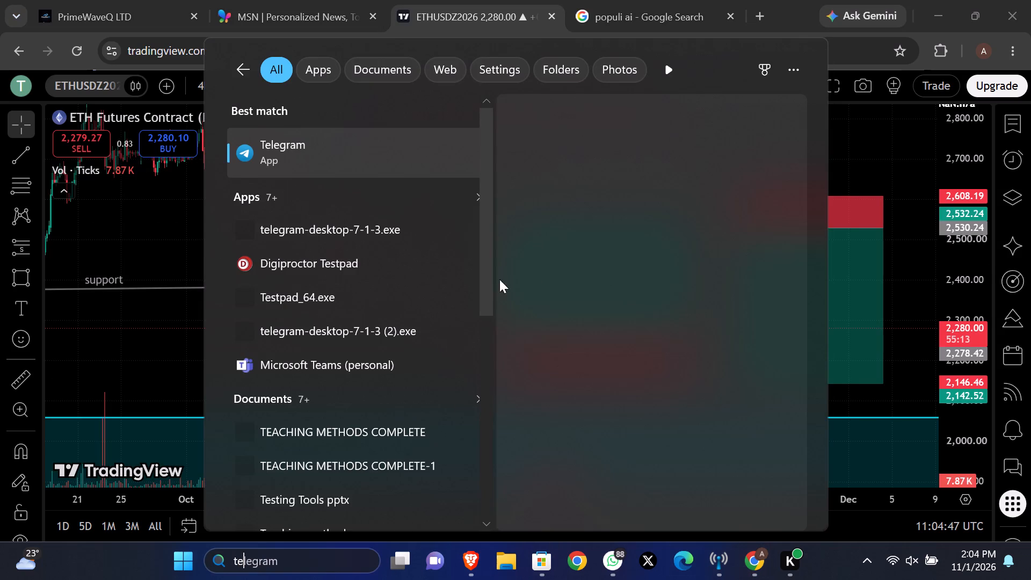
click(582, 256)
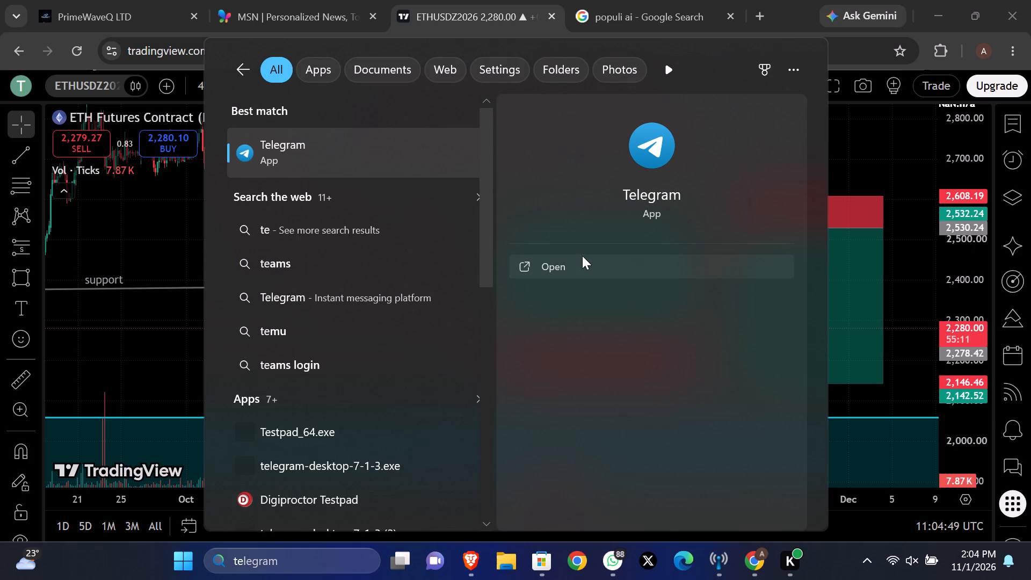
click(591, 269)
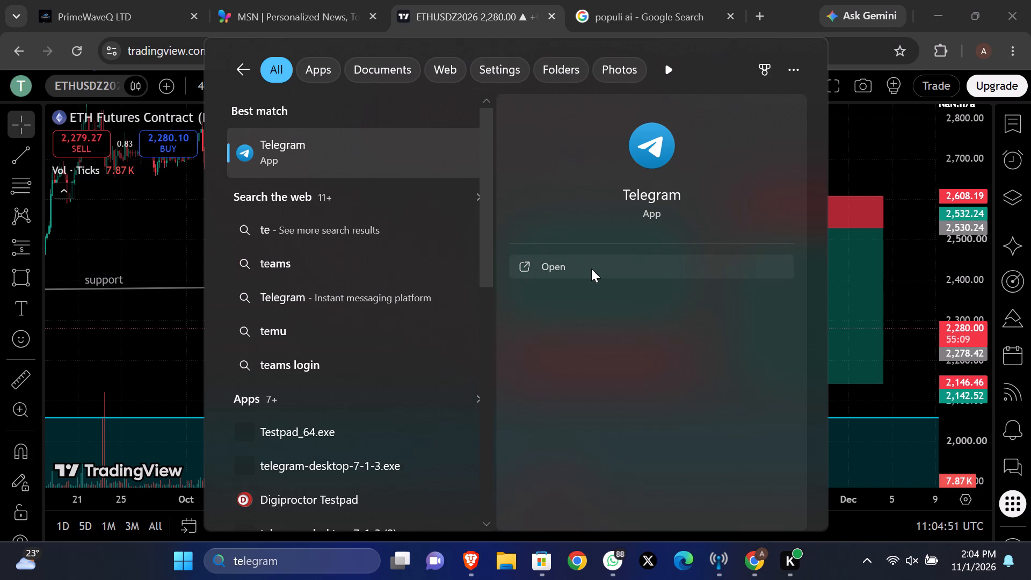
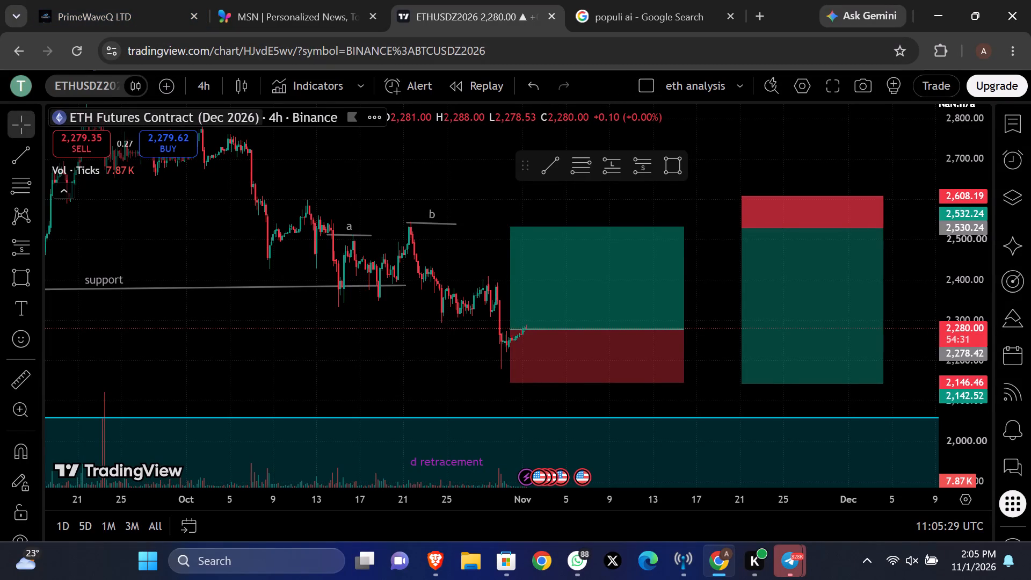
Search for the ZEC symbol to replace the ETH futures contract on the chart.
click(98, 86)
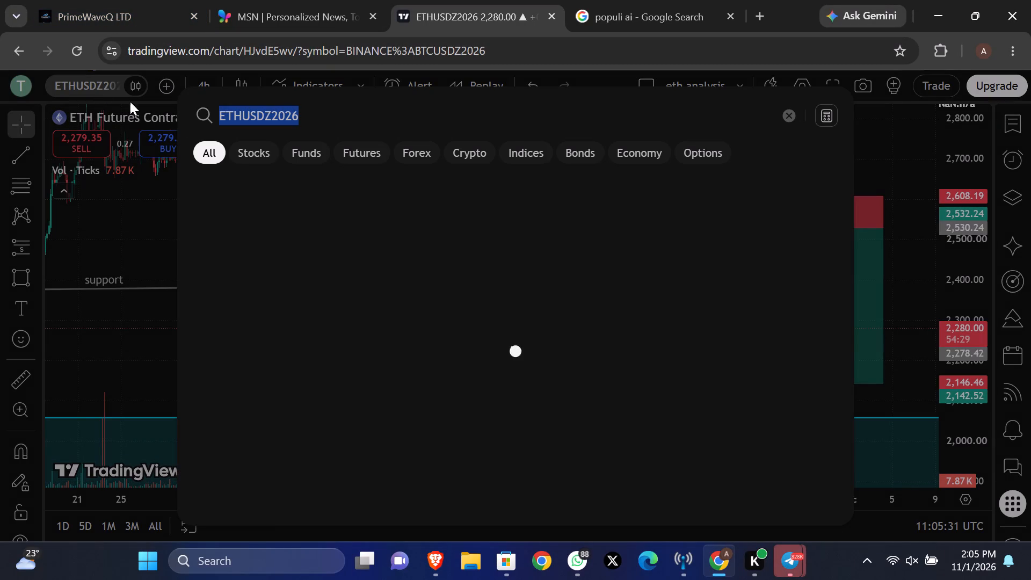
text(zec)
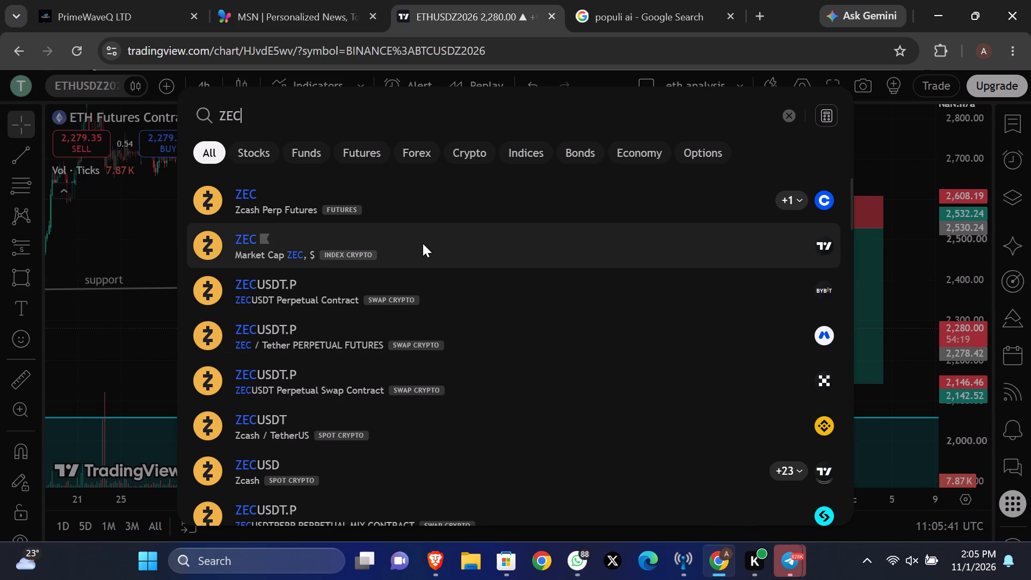
Switch the chart to ZECUSDC.P, the ZEC / USDC perpetual contract on Coinbase, from the ZEC symbol search.
scroll(489, 298, down, 3)
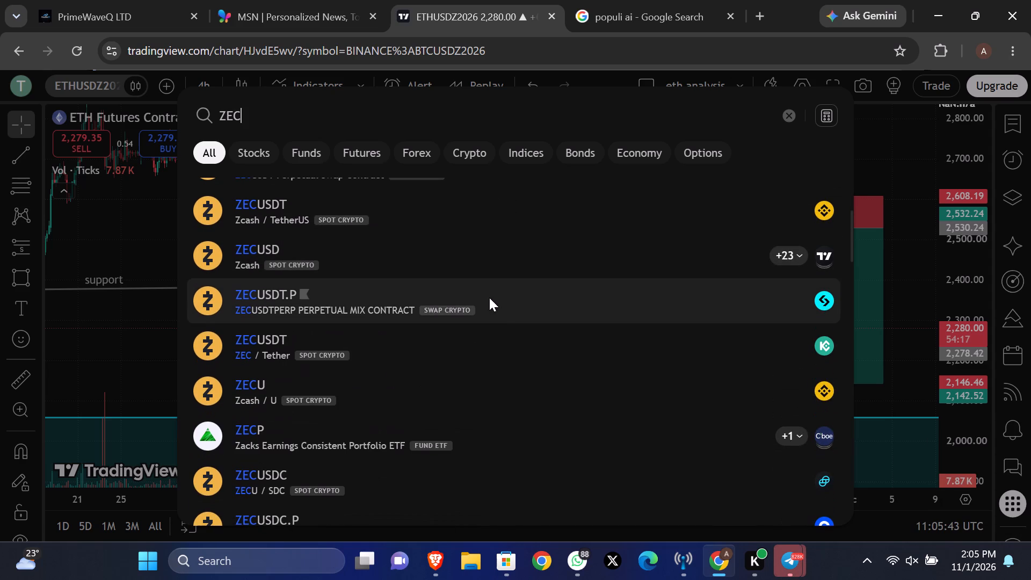
scroll(412, 378, down, 2)
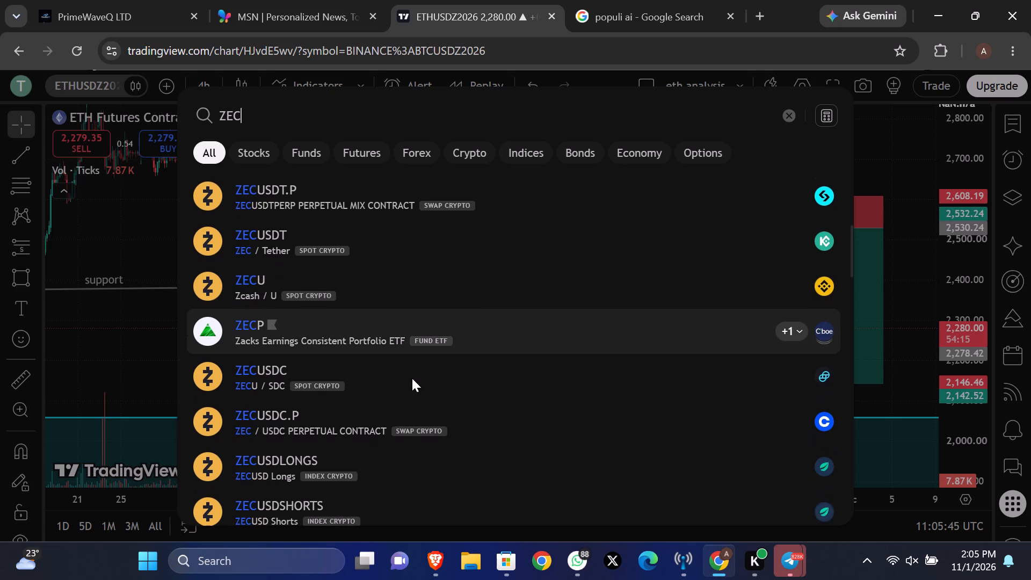
scroll(412, 378, down, 2)
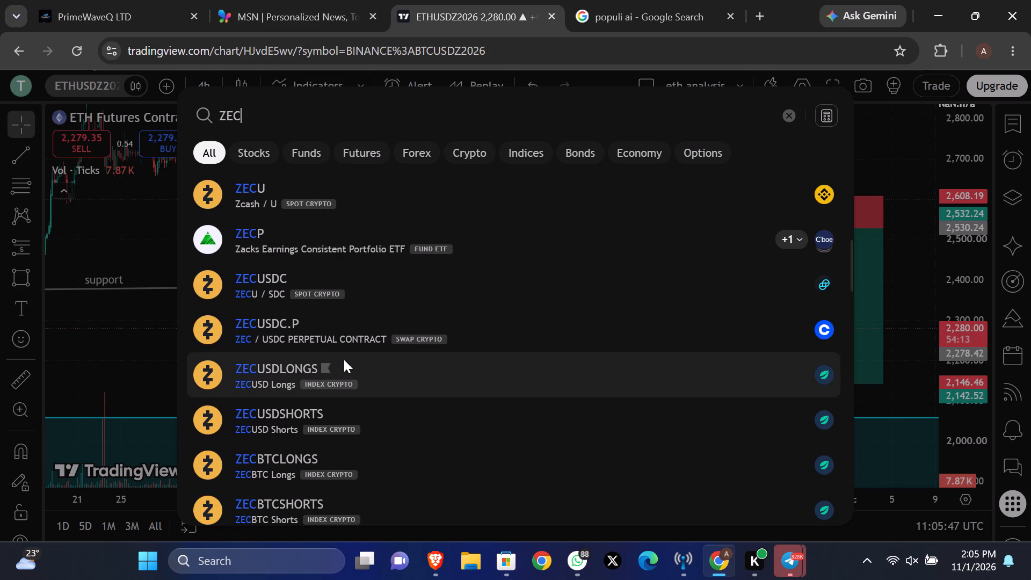
click(349, 344)
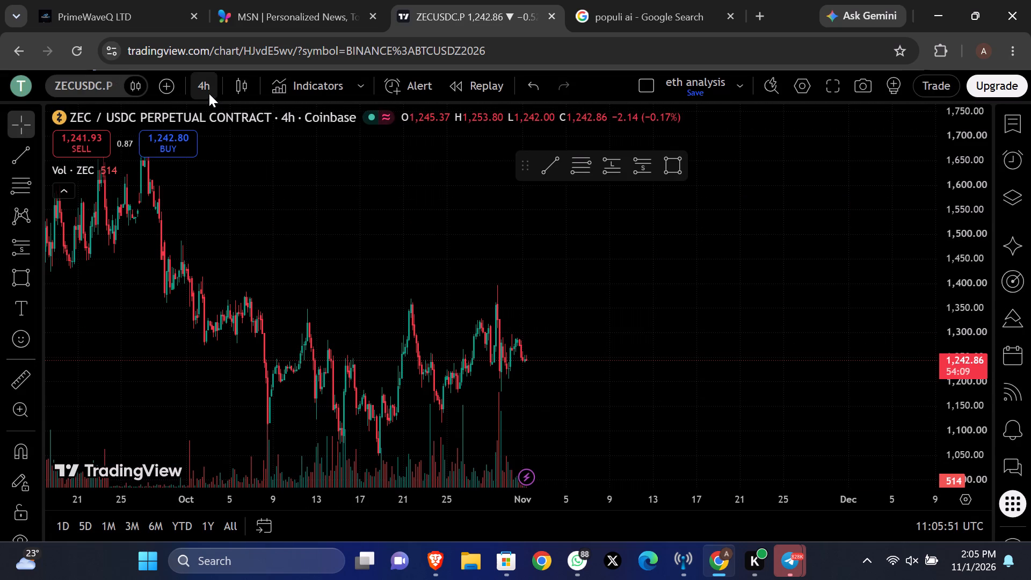
Set the ZEC chart's interval to 1 day.
click(209, 93)
scroll(257, 360, down, 3)
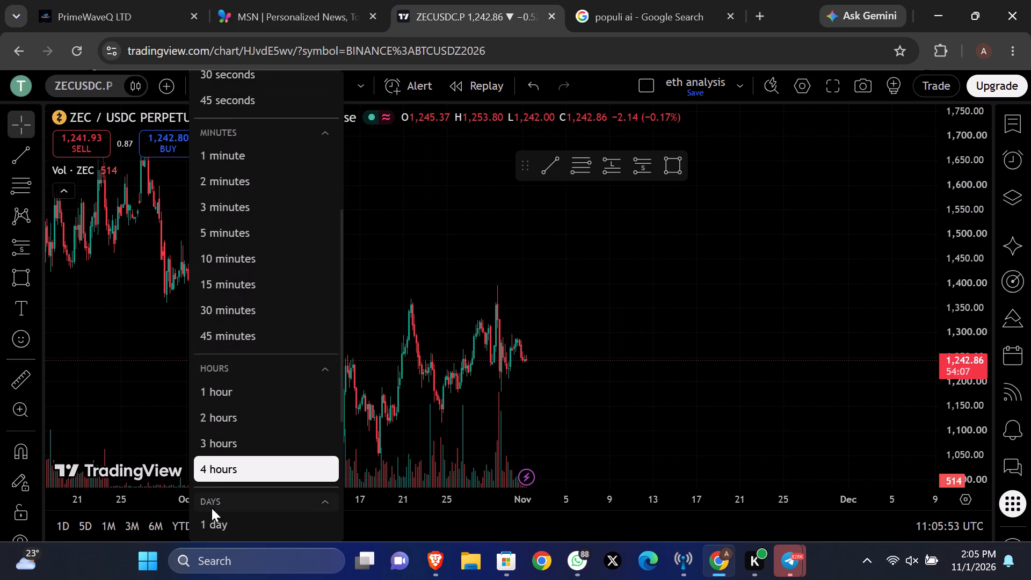
click(210, 521)
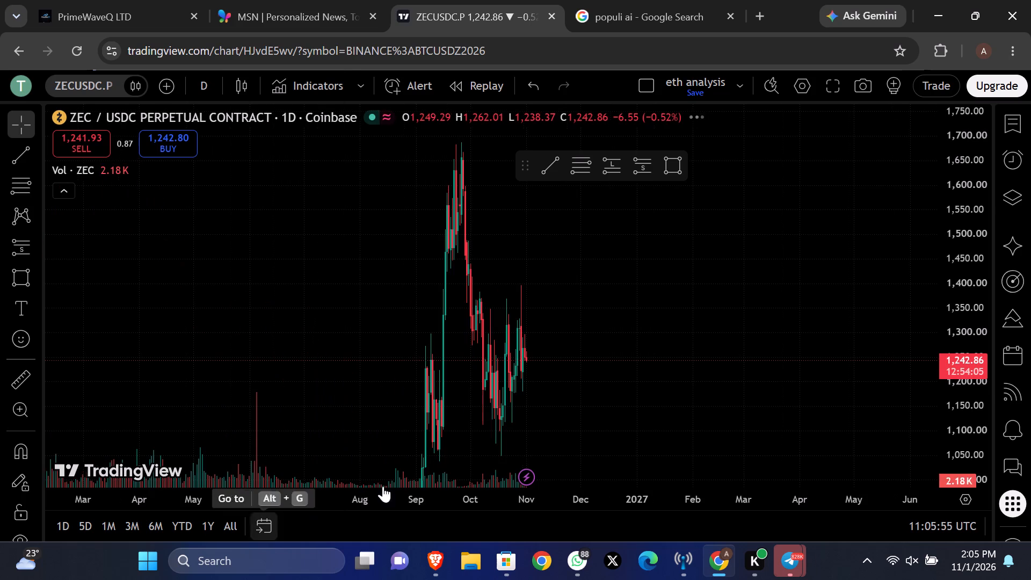
Examine ZEC's daily price history from mid-2025 to November 2026, including the August–September rally and the pullback after it.
scroll(573, 388, up, 6)
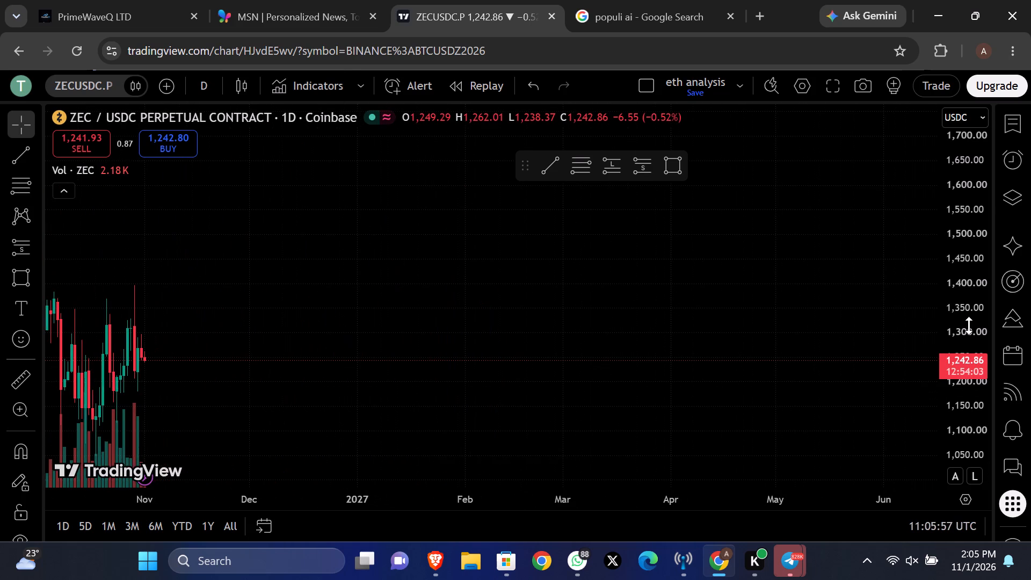
scroll(969, 325, up, 3)
scroll(969, 325, down, 6)
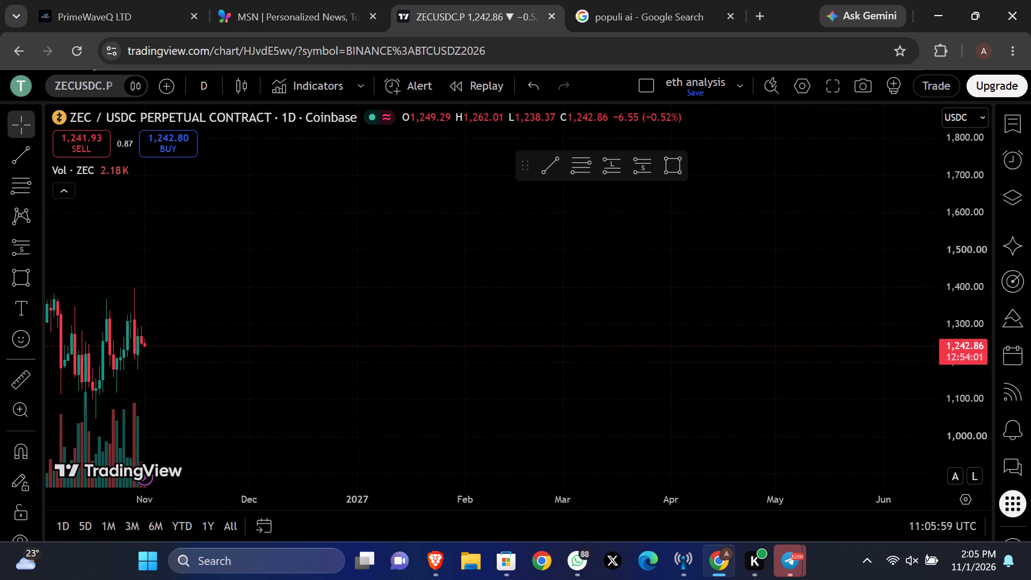
drag(507, 367, 810, 367)
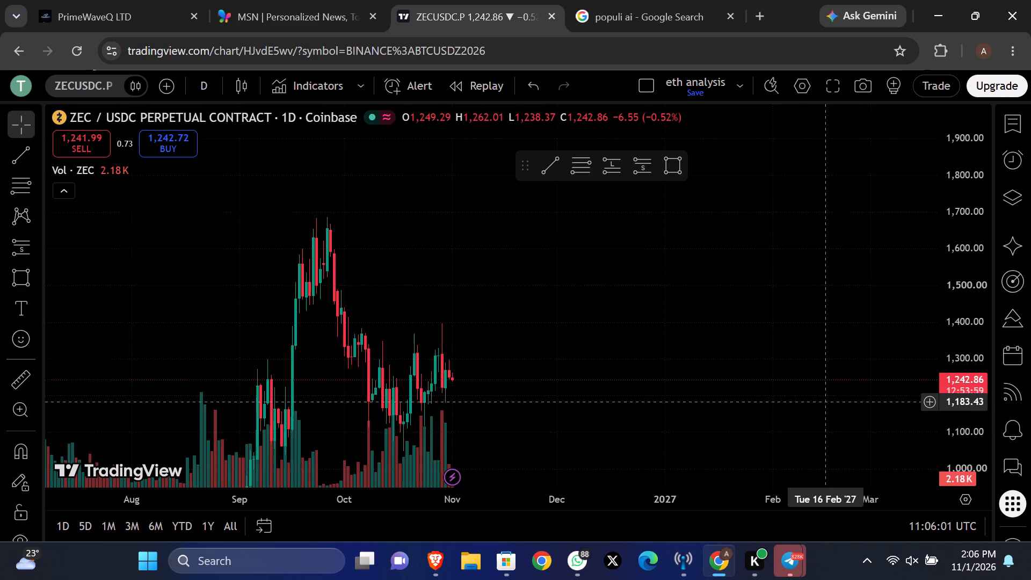
drag(810, 367, 861, 209)
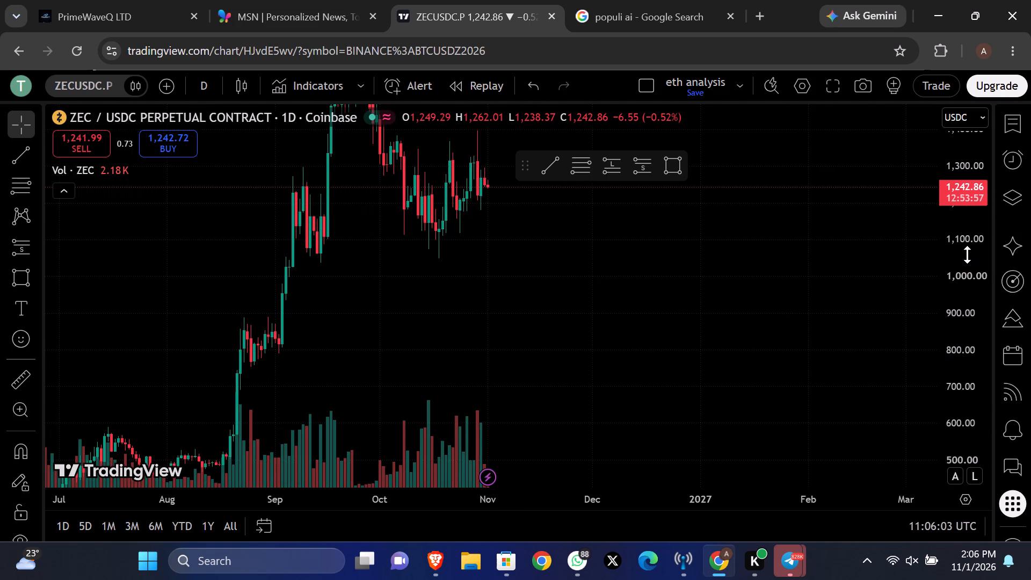
scroll(967, 255, down, 8)
scroll(666, 324, down, 1)
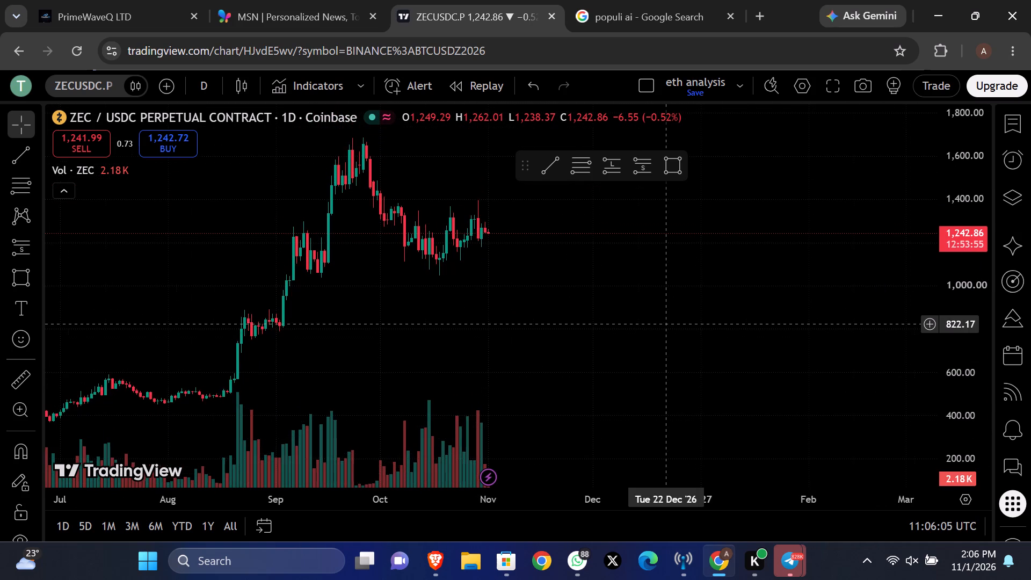
scroll(666, 324, down, 3)
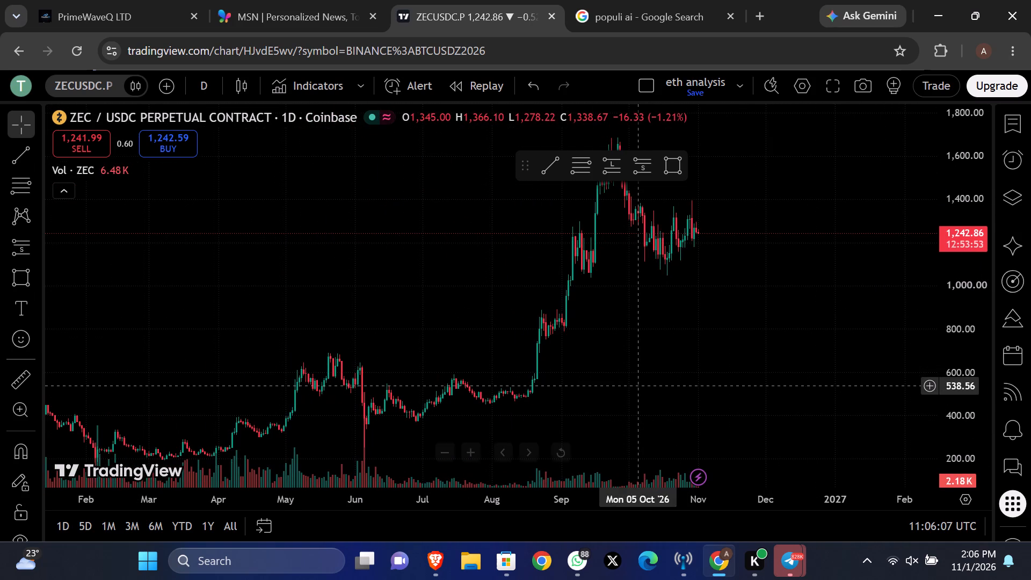
scroll(638, 386, right, 2)
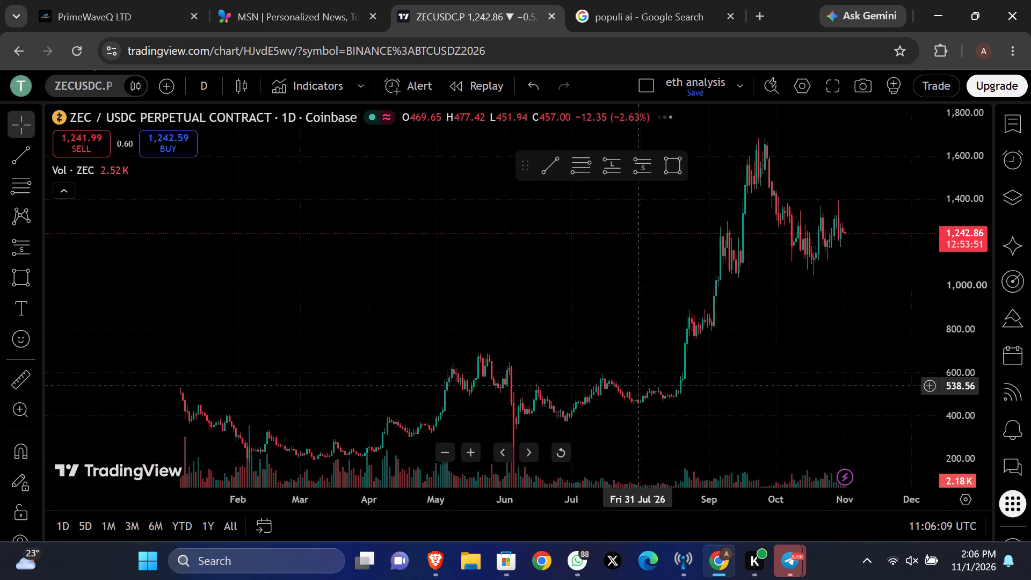
scroll(638, 386, left, 1)
scroll(638, 386, right, 2)
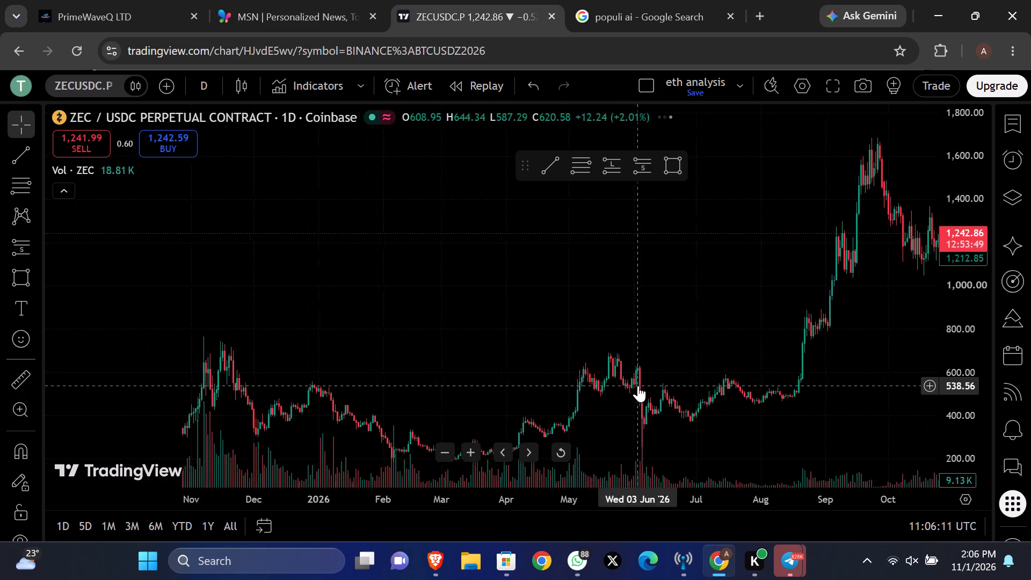
scroll(638, 386, right, 2)
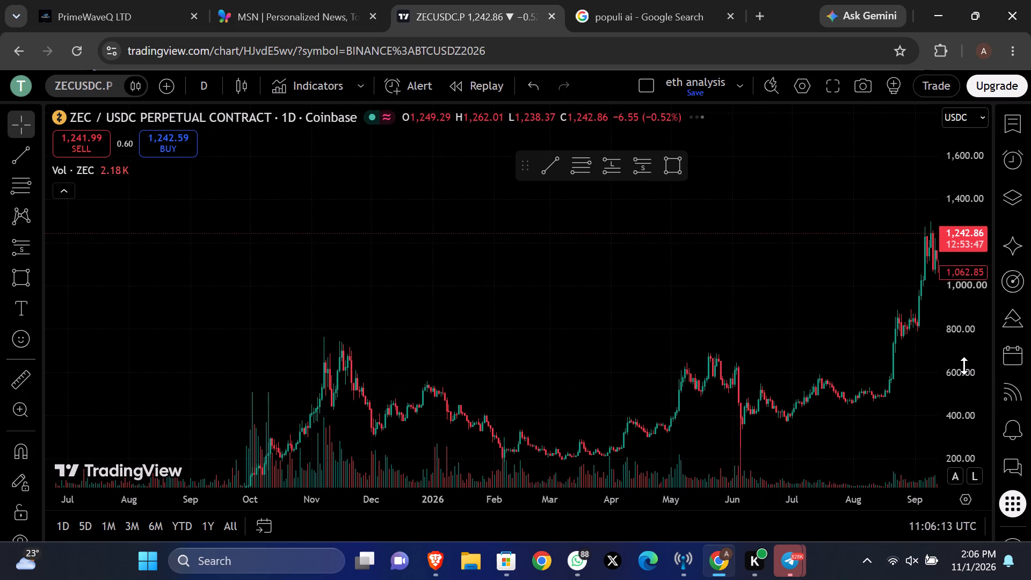
scroll(964, 366, down, 5)
scroll(783, 406, down, 1)
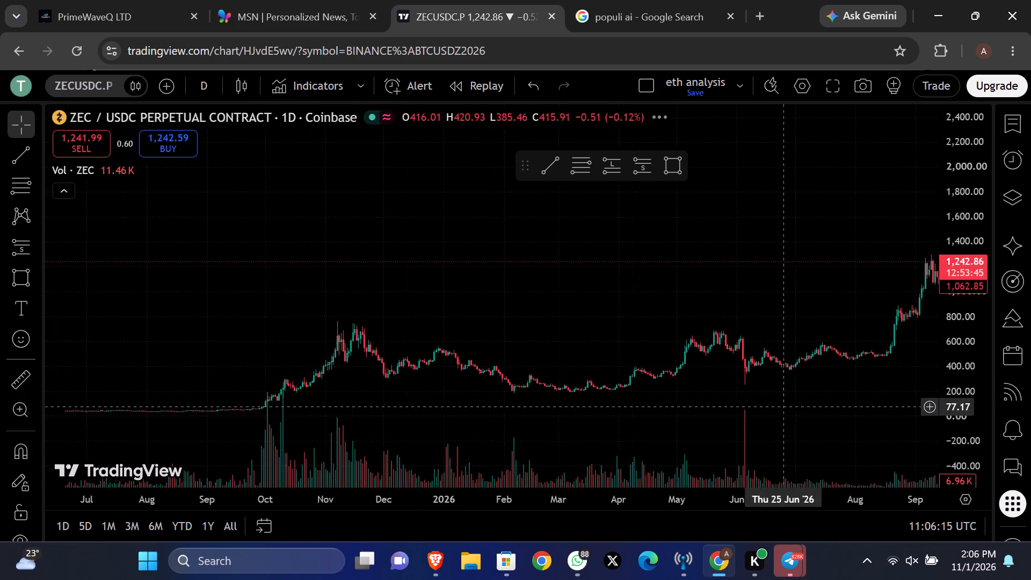
scroll(783, 406, down, 3)
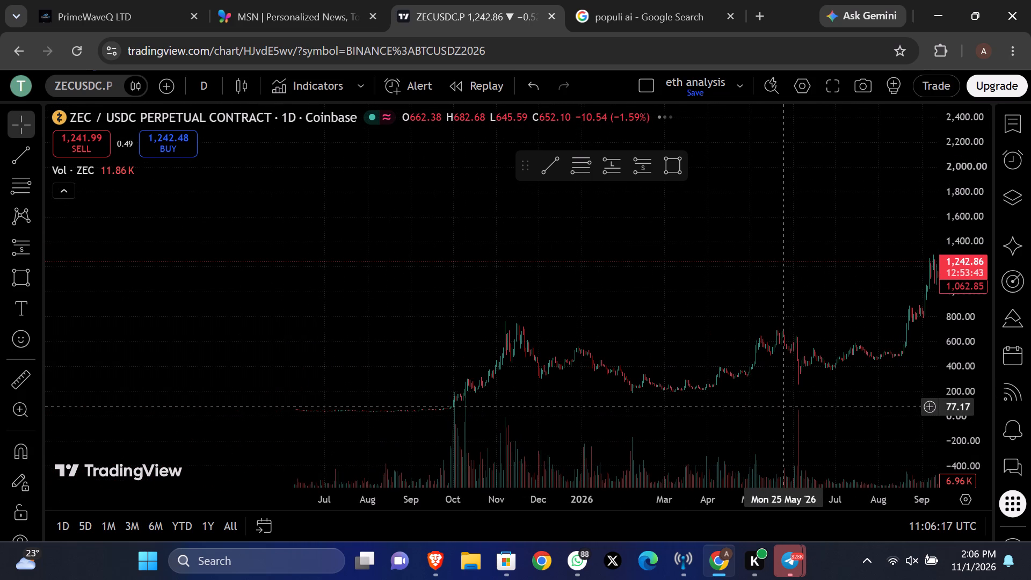
drag(799, 390, 422, 350)
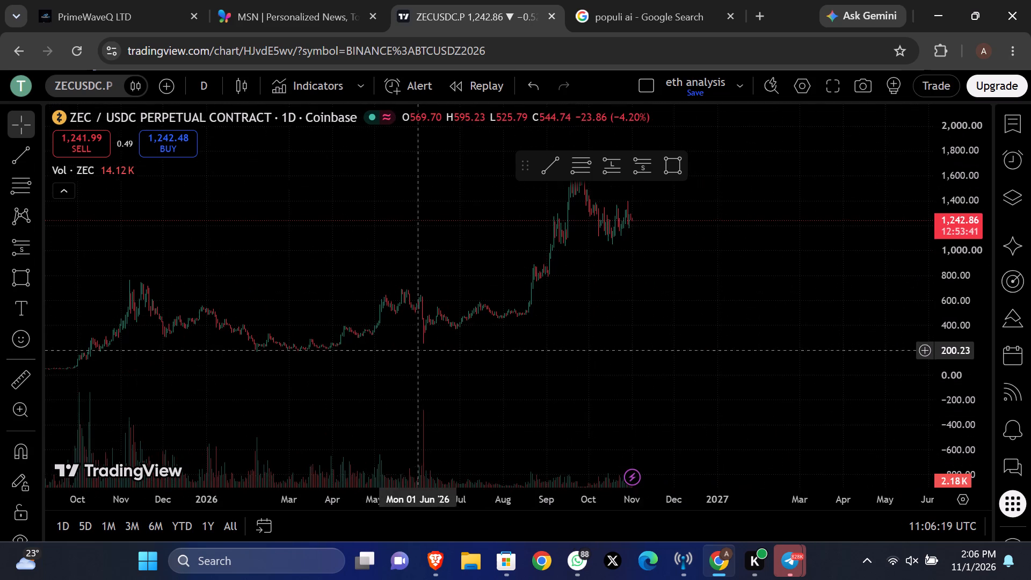
scroll(963, 289, up, 4)
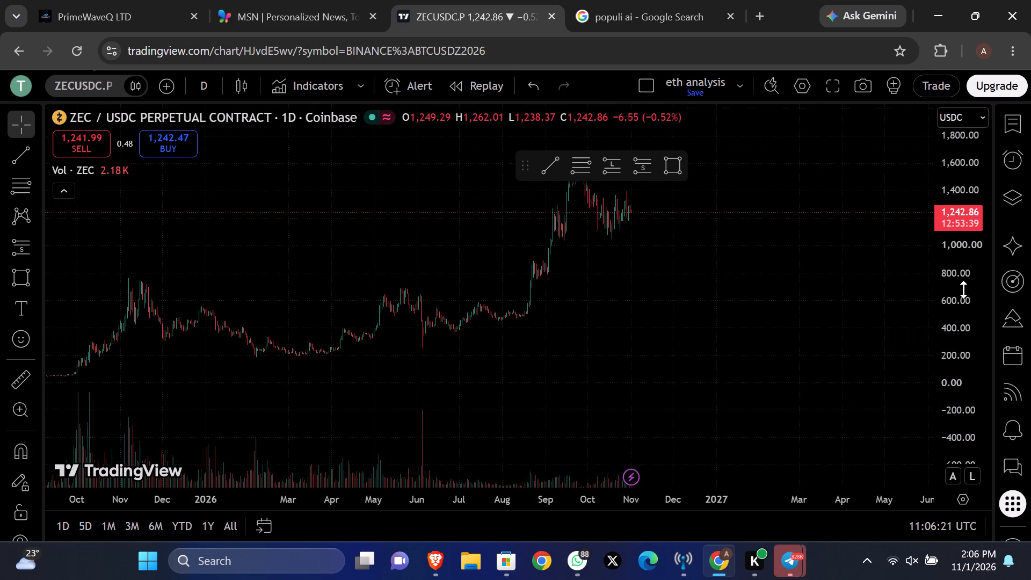
scroll(963, 289, up, 9)
scroll(755, 240, up, 2)
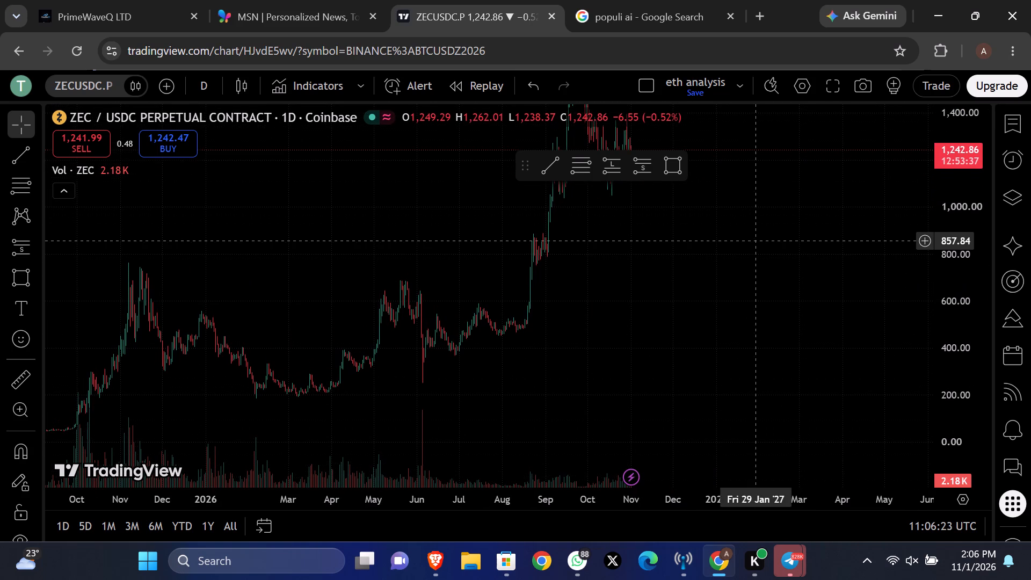
scroll(755, 240, up, 3)
drag(773, 296, 775, 397)
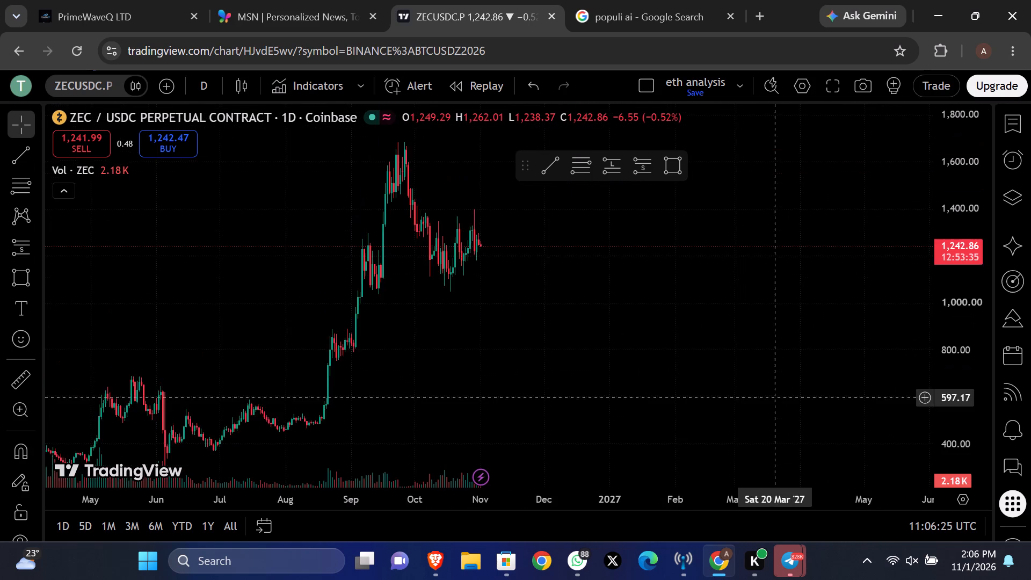
Draw a Fib retracement from about 484 at 2 September 2026 up to about 1,684 at 29 December 2026.
drag(775, 397, 777, 376)
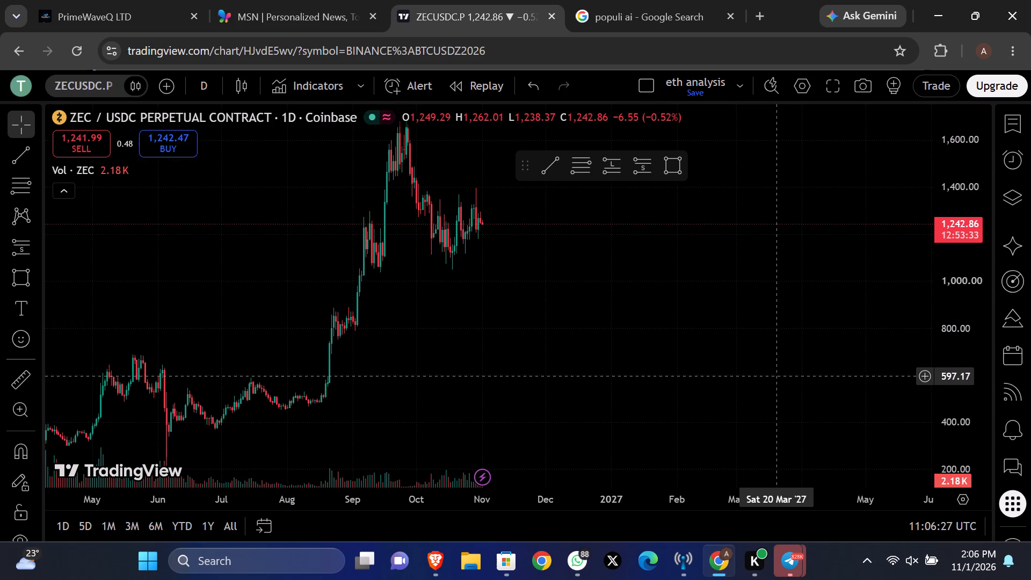
drag(777, 376, 787, 375)
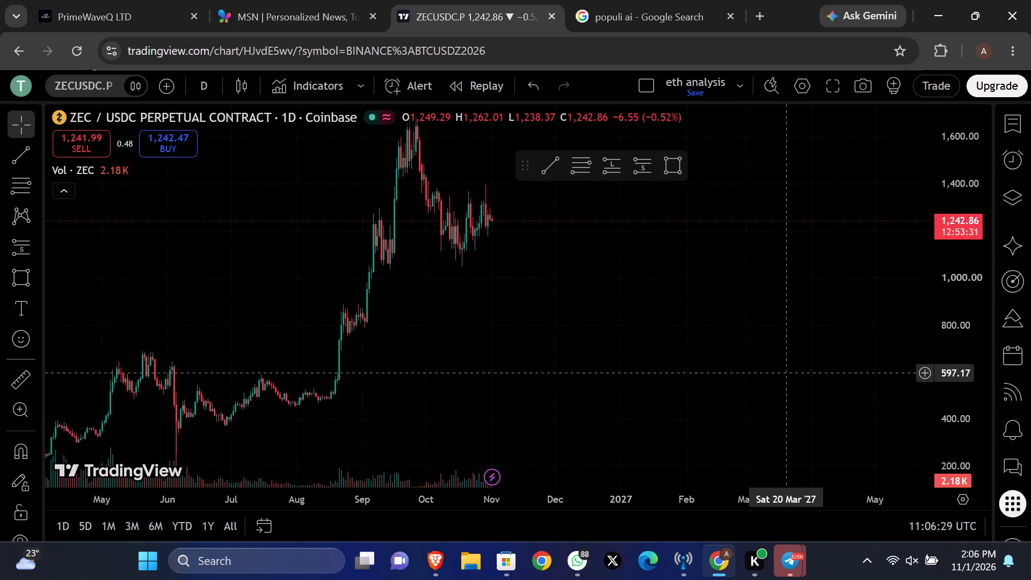
drag(787, 375, 782, 394)
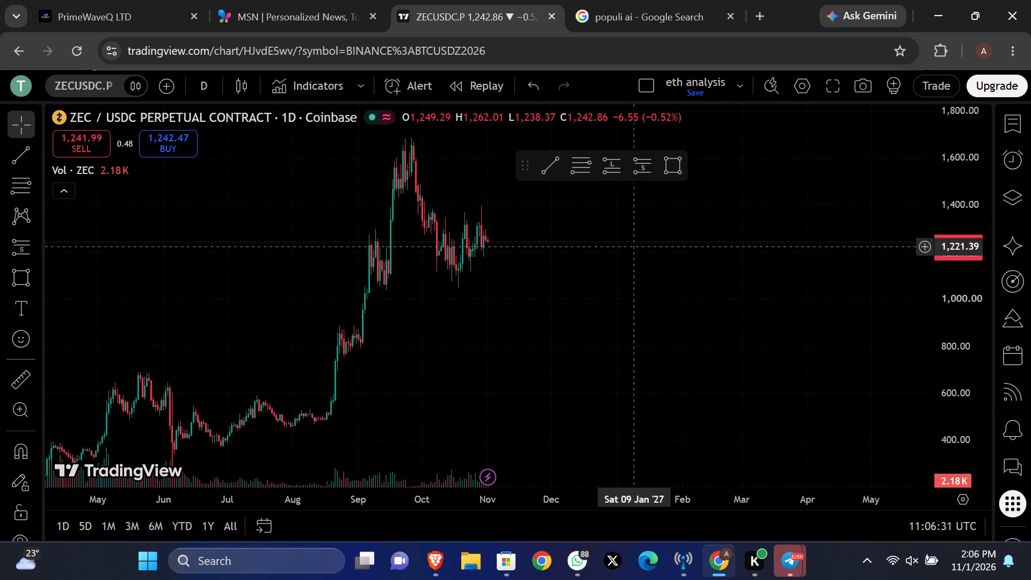
click(586, 166)
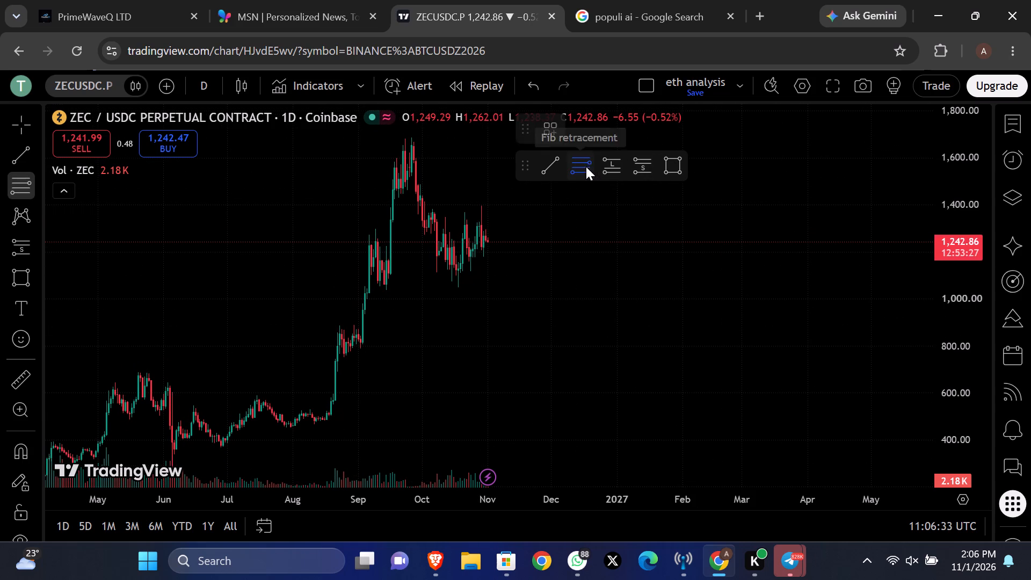
drag(361, 420, 408, 250)
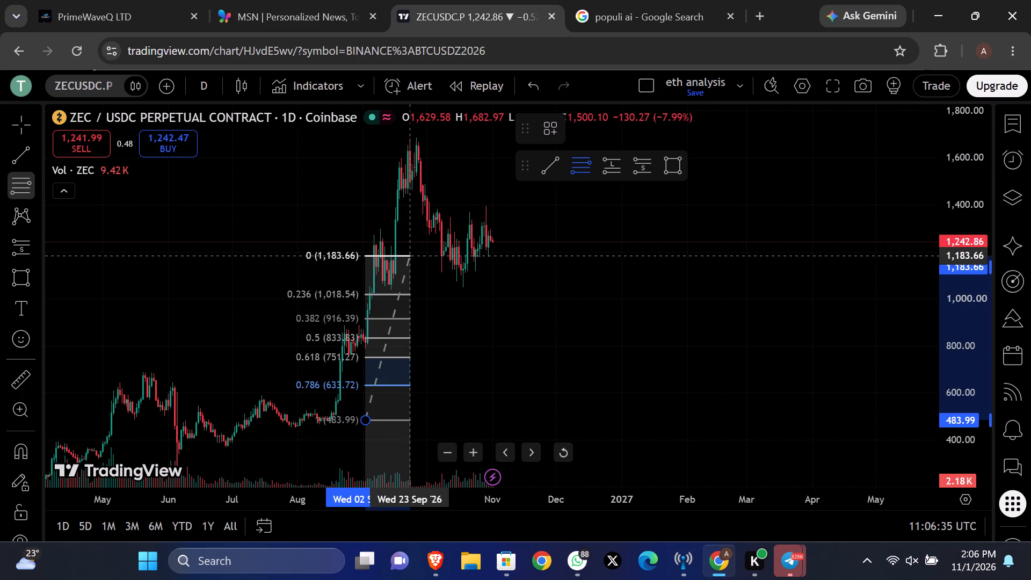
drag(408, 250, 616, 138)
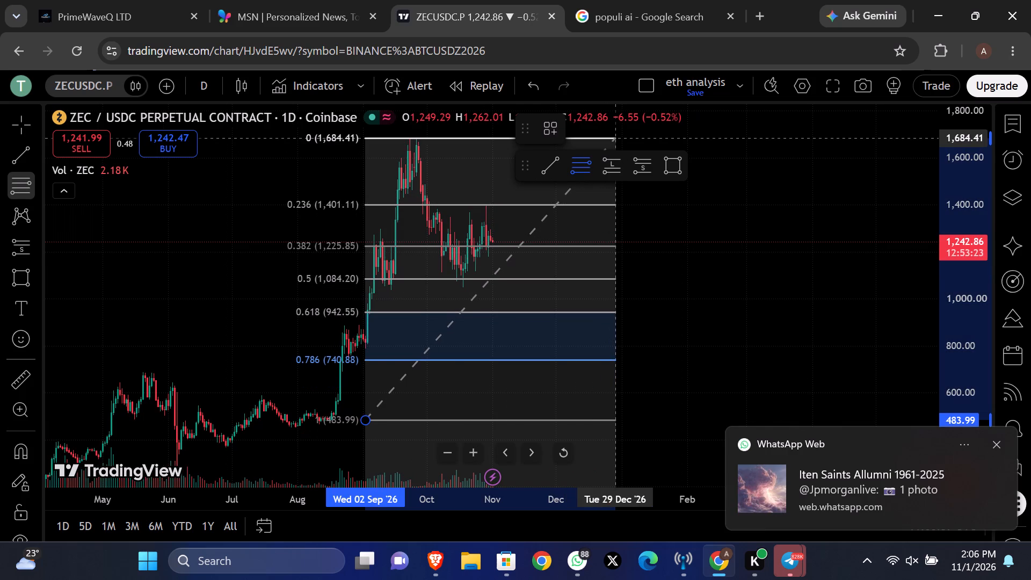
drag(616, 138, 612, 146)
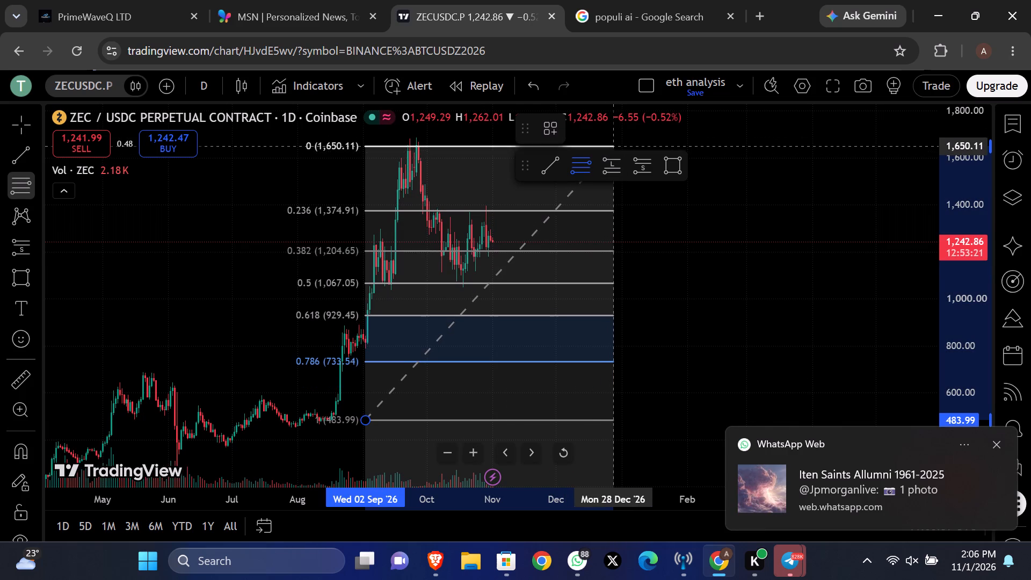
drag(612, 146, 615, 138)
click(615, 138)
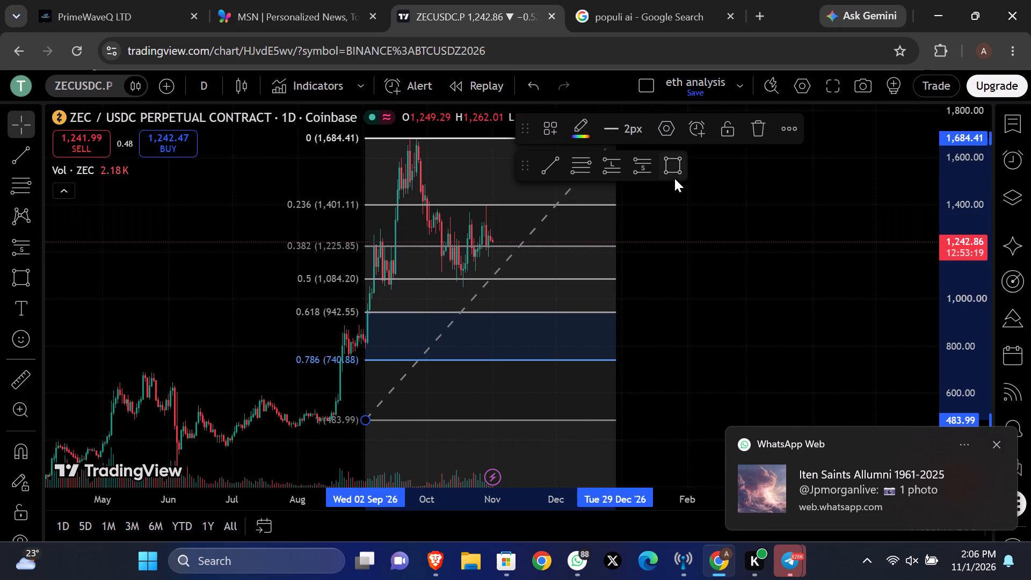
Draw a rectangle zone spanning the 0.618–0.786 retracement band, about 940 to 741, from 21 January to 8 April 2027.
click(674, 160)
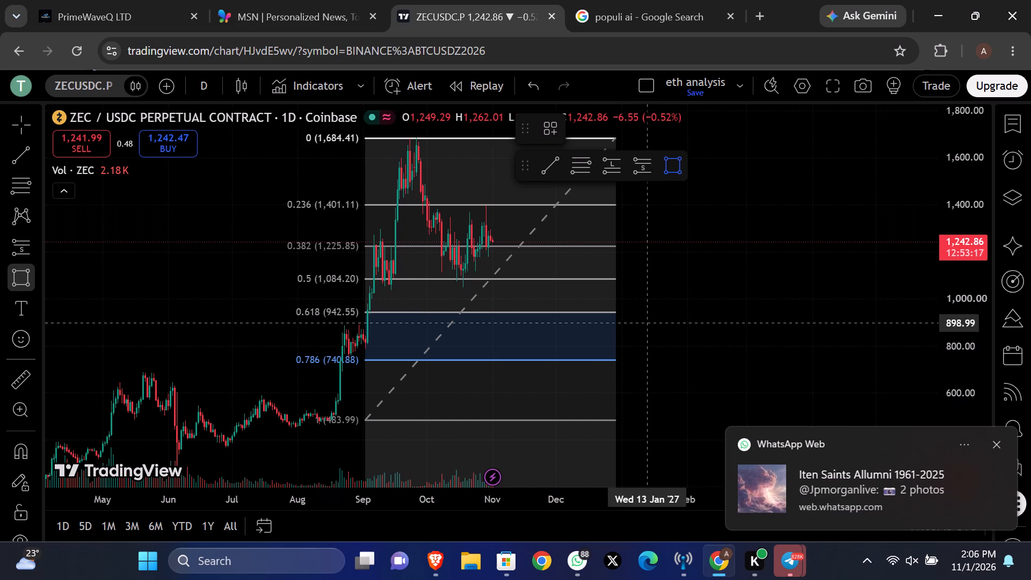
drag(665, 313, 718, 392)
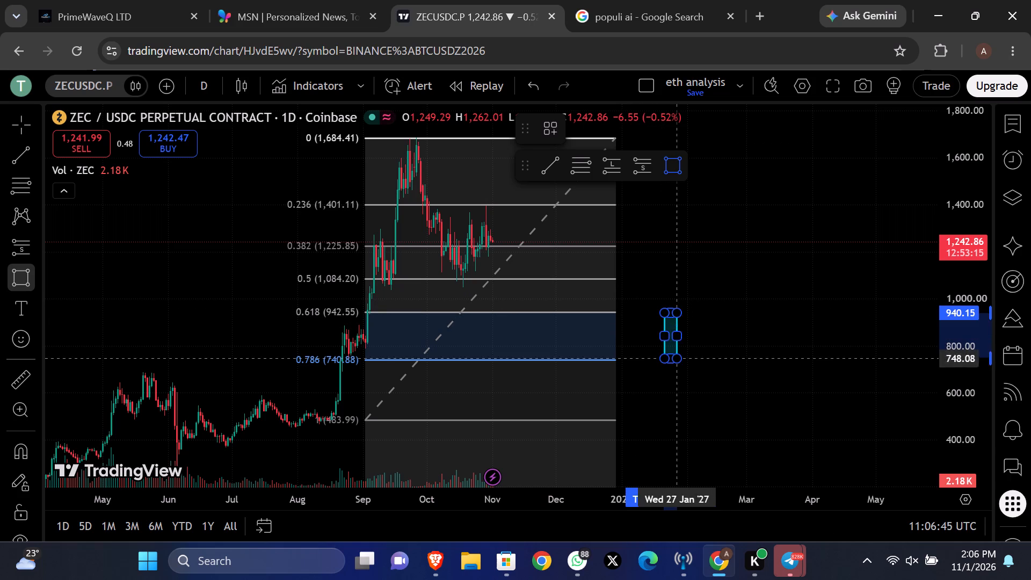
drag(718, 392, 850, 356)
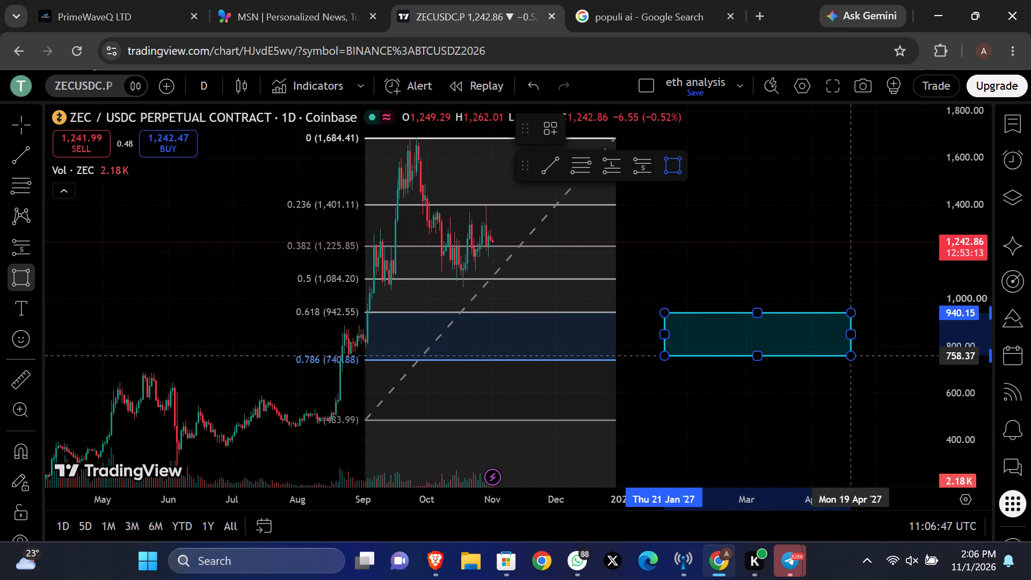
drag(850, 356, 845, 361)
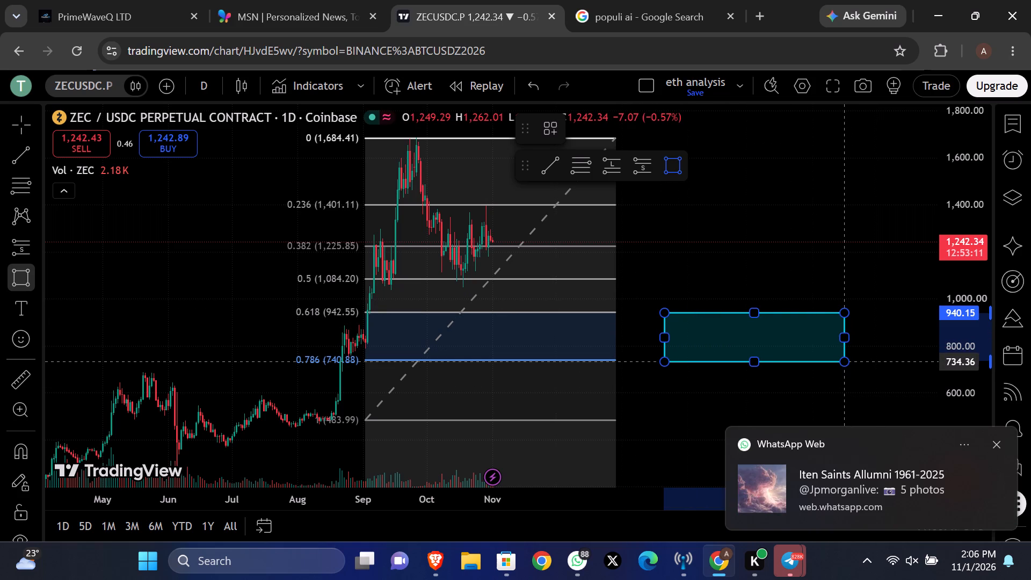
click(827, 359)
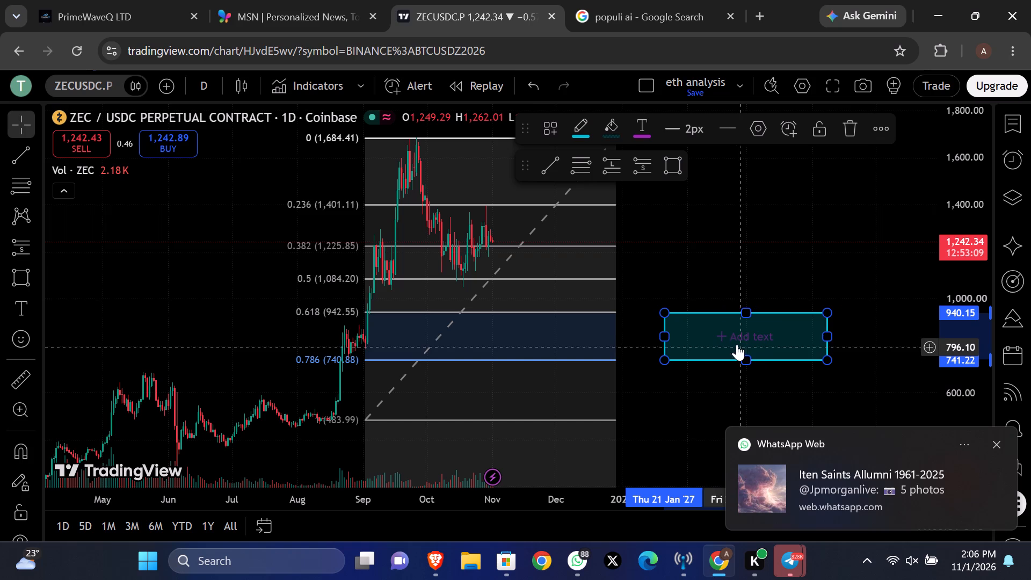
Add a text label inside the new rectangle zone, beginning with "daily".
click(734, 338)
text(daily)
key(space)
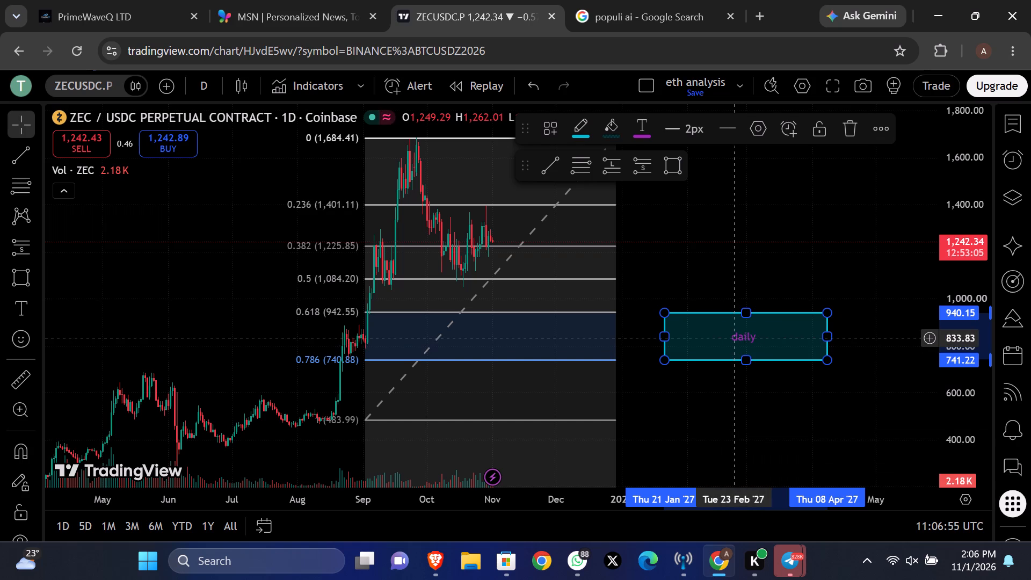
Complete the text label of the rectangle between about 741 and 940 so it reads "daily fib".
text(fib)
click(689, 409)
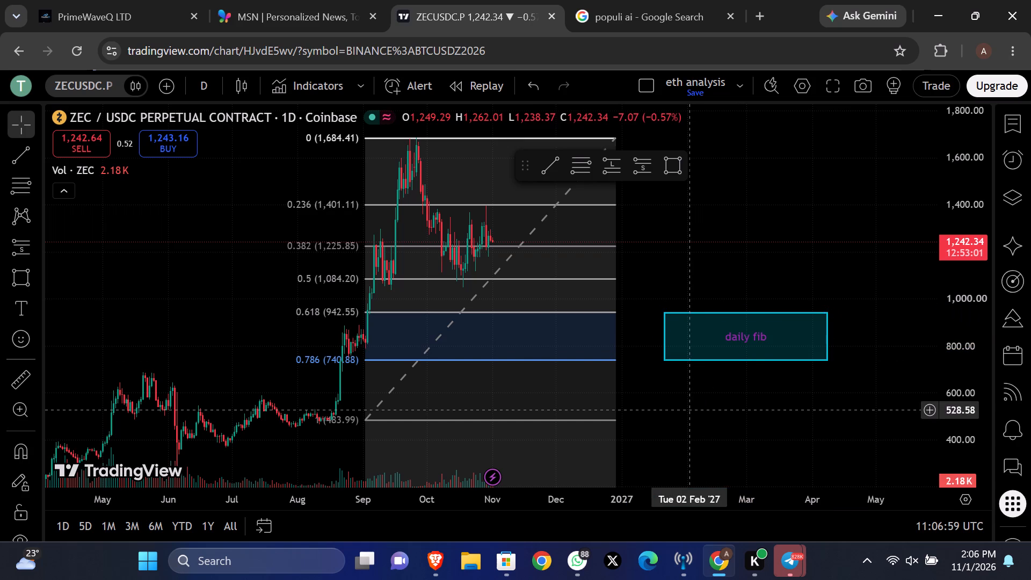
Delete the Fibonacci retracement drawn over the September rally, keeping the "daily fib" rectangle.
click(610, 136)
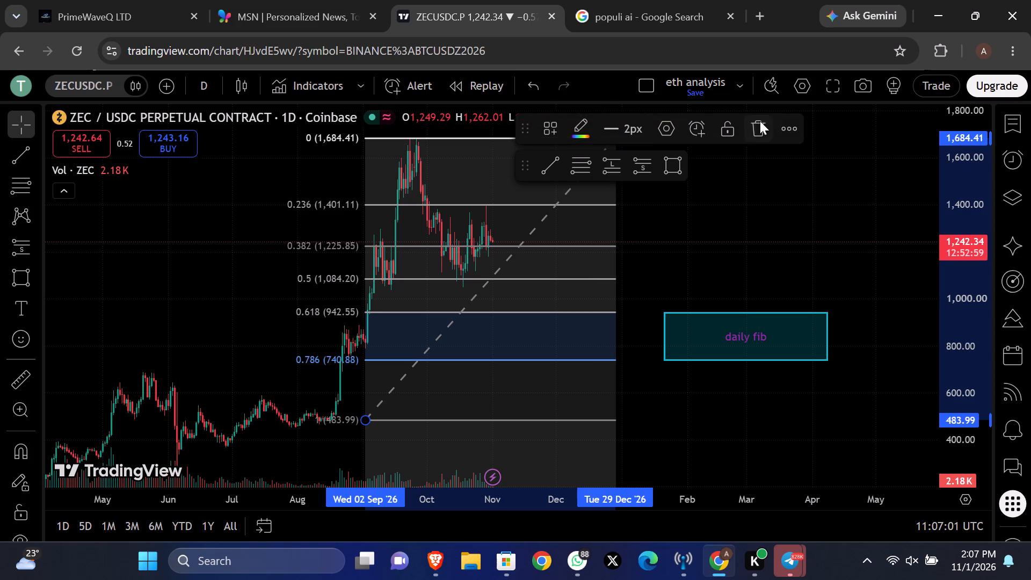
click(753, 129)
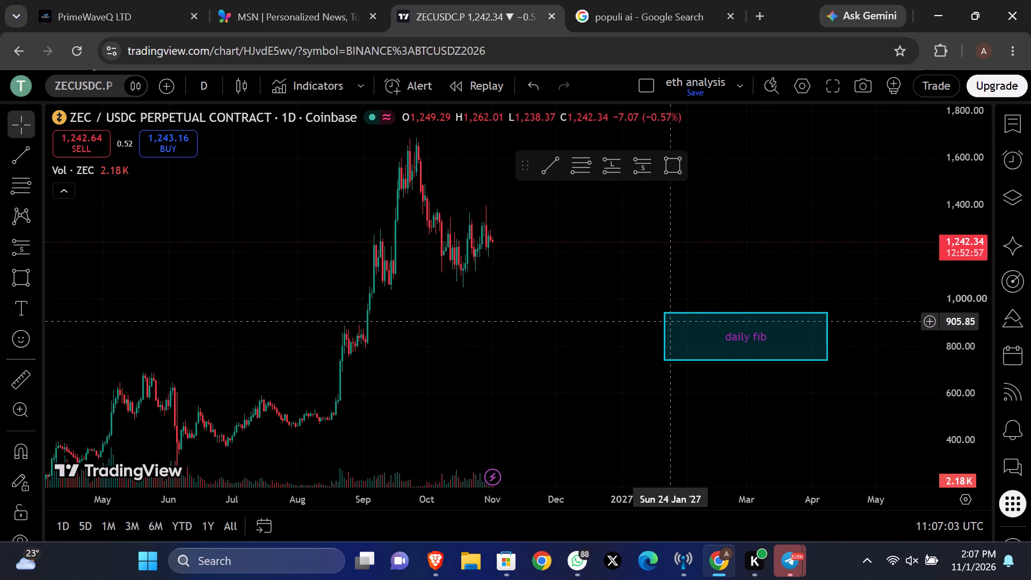
Extend the "daily fib" rectangle's start edge back to 16 September 2026.
drag(659, 339, 422, 354)
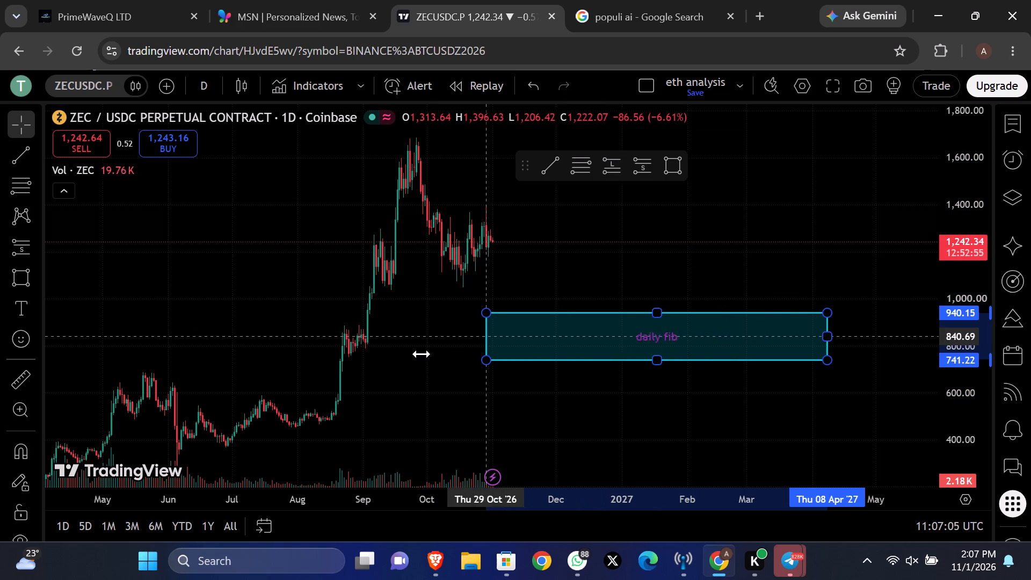
drag(422, 354, 395, 351)
Set the ZEC chart's interval to 4 hours.
scroll(607, 439, down, 1)
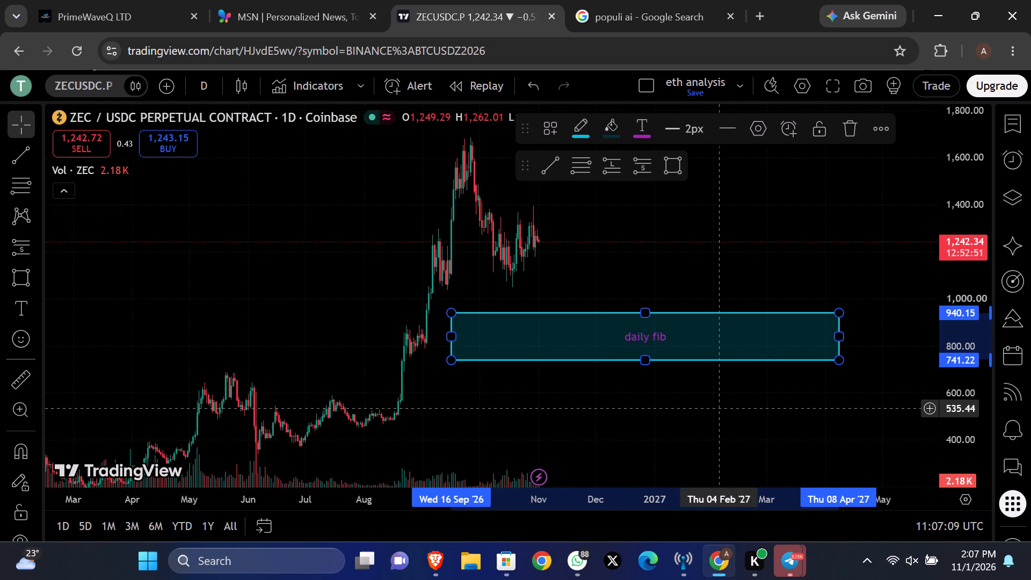
click(203, 92)
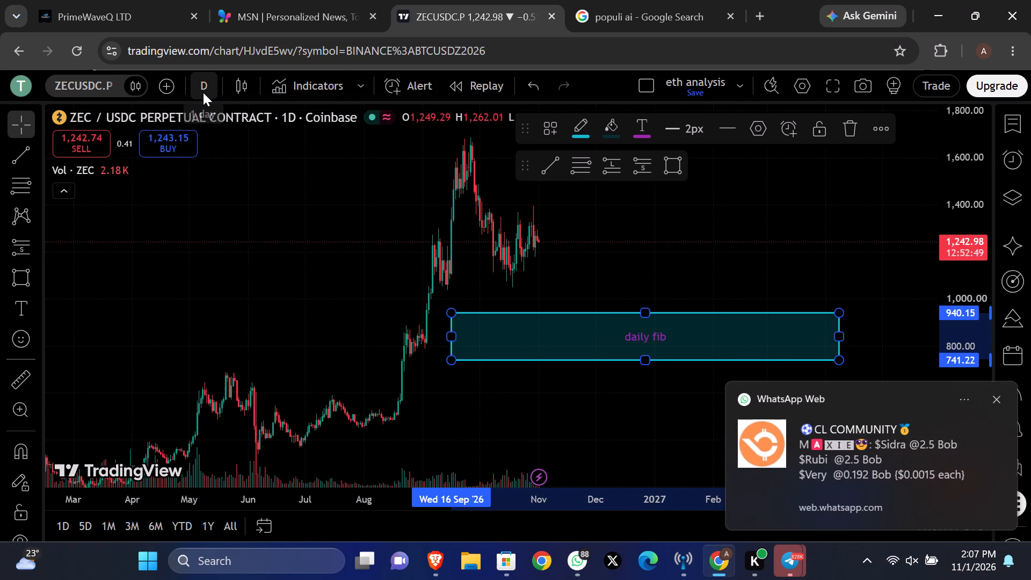
scroll(281, 321, down, 1)
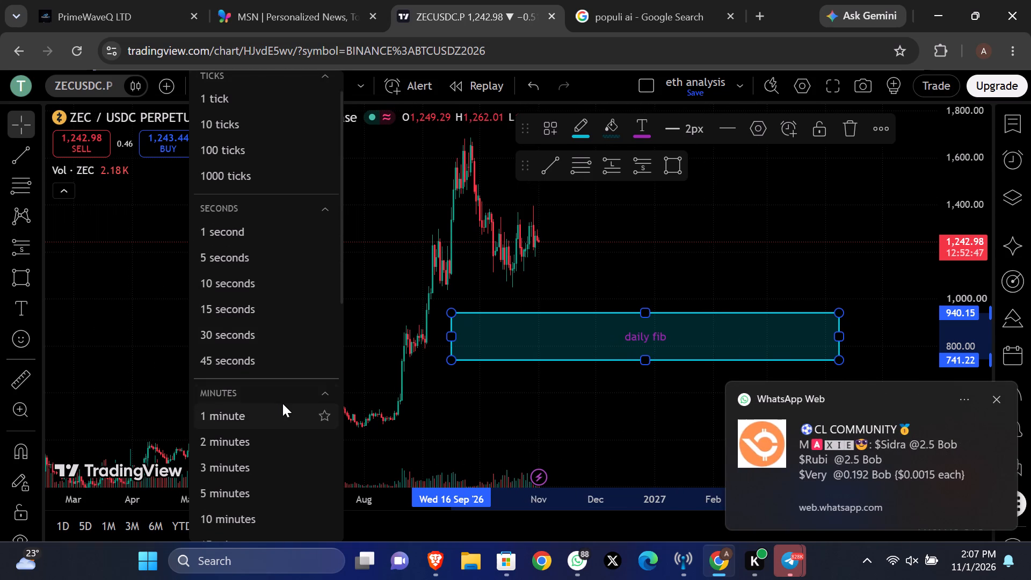
scroll(282, 403, down, 6)
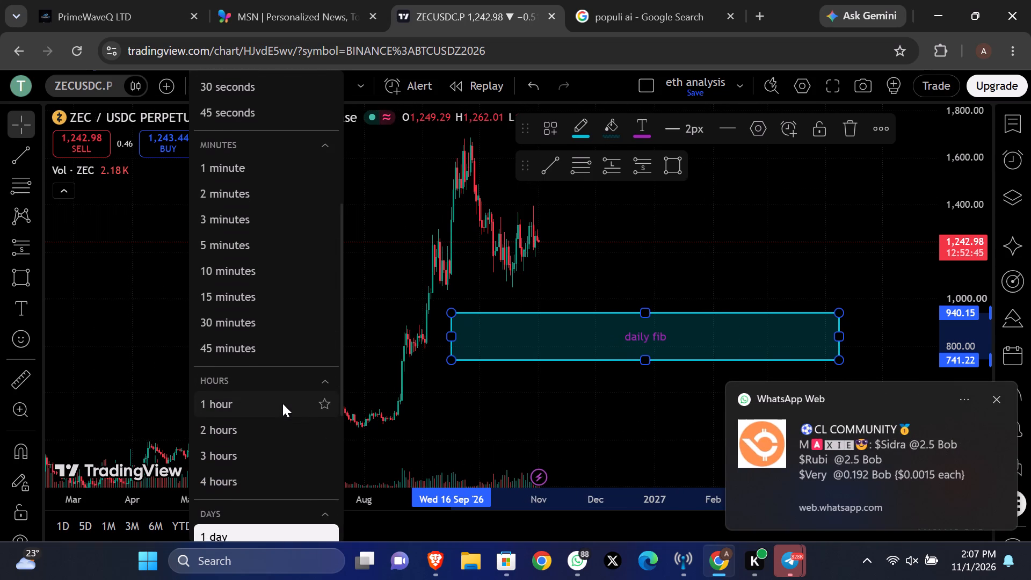
scroll(282, 403, down, 1)
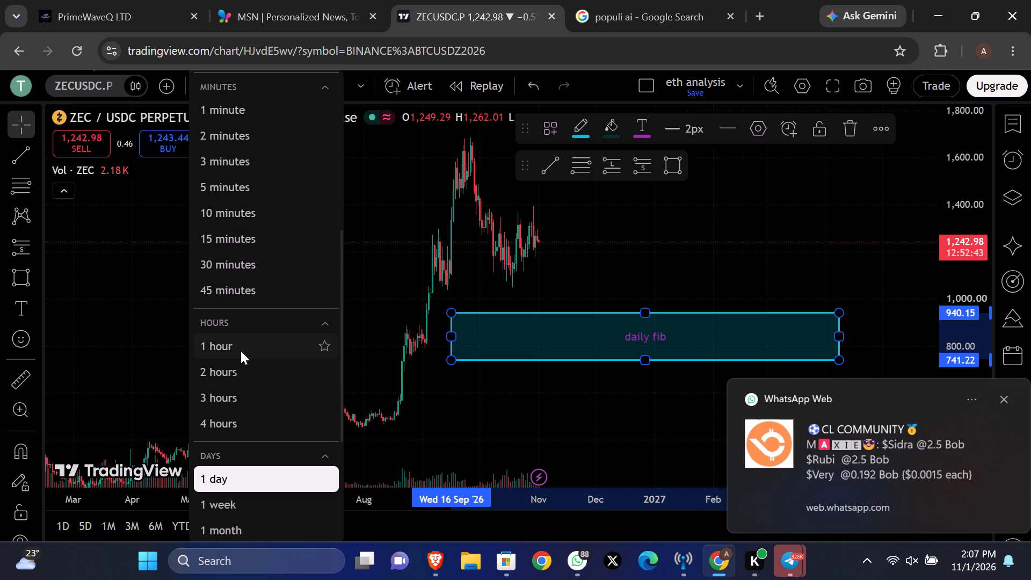
scroll(239, 434, down, 2)
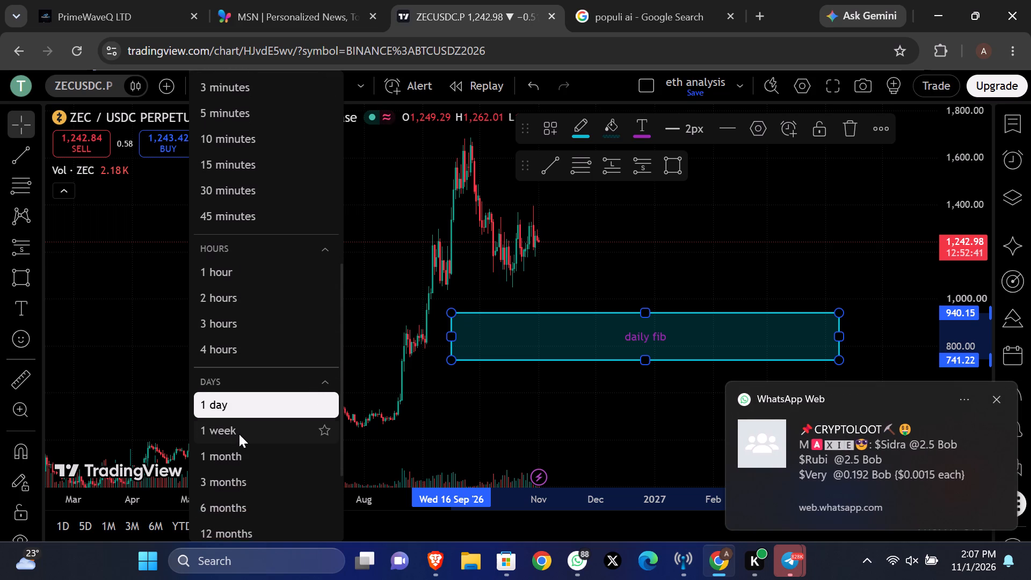
scroll(239, 434, down, 1)
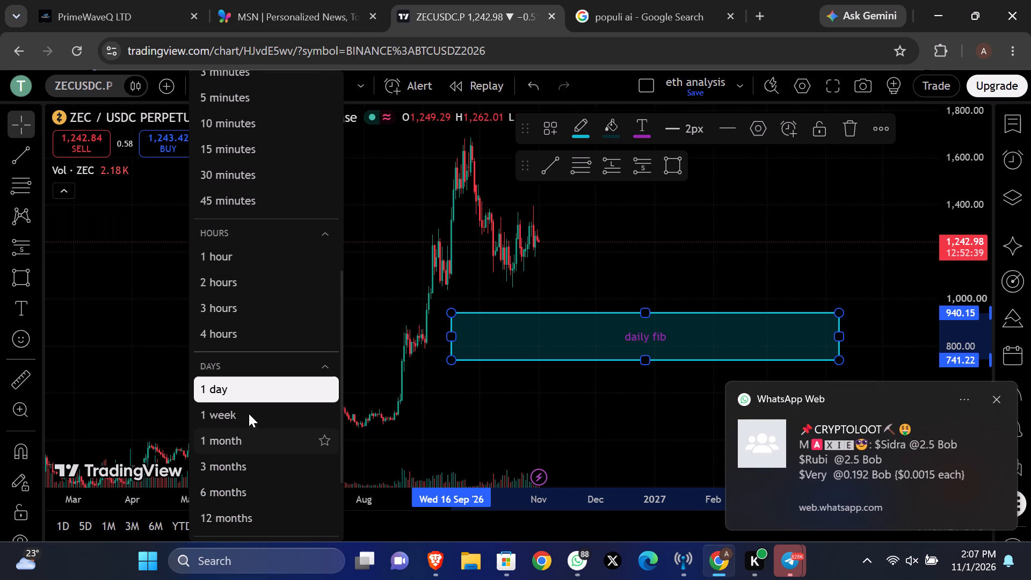
scroll(247, 419, down, 2)
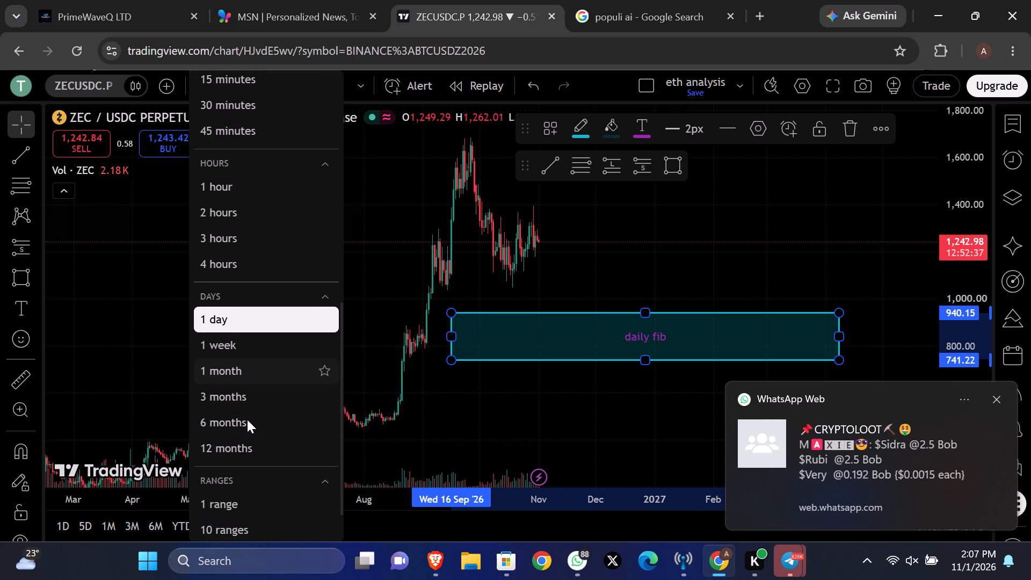
scroll(247, 419, down, 1)
scroll(247, 419, up, 2)
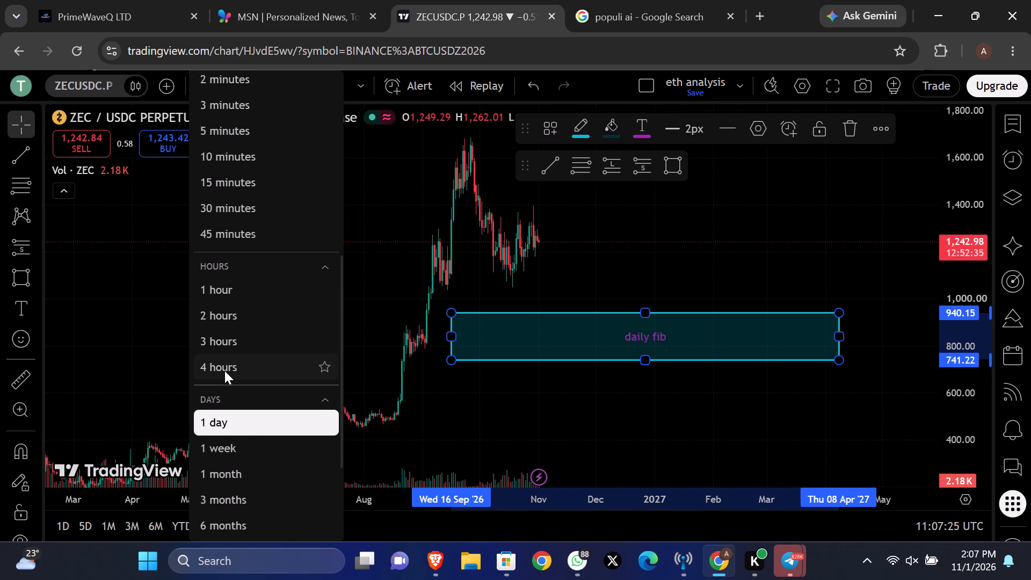
click(224, 370)
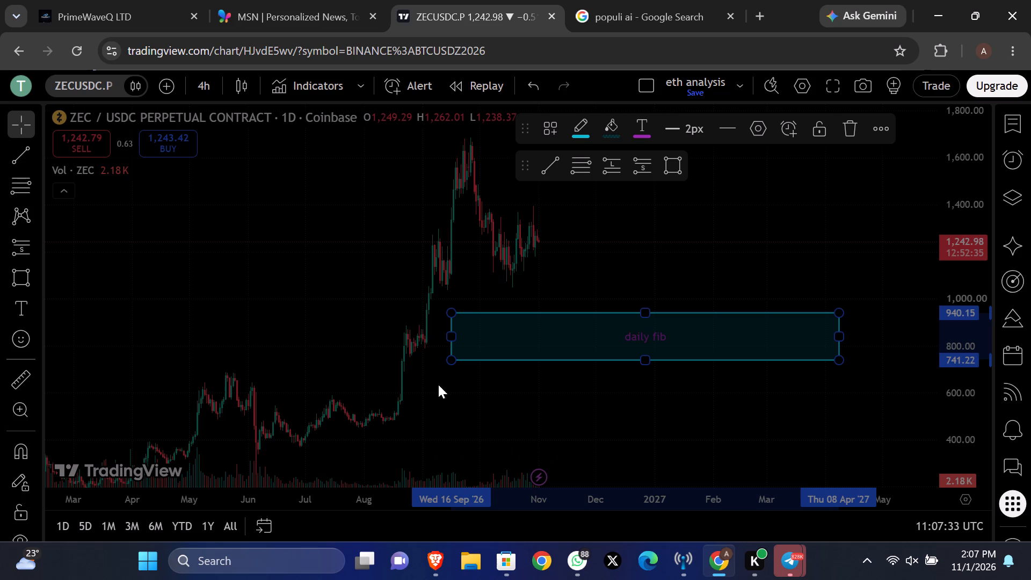
Examine ZEC's 4-hour price history from August to November against the "daily fib" rectangle between about 741 and 940.
scroll(410, 360, down, 7)
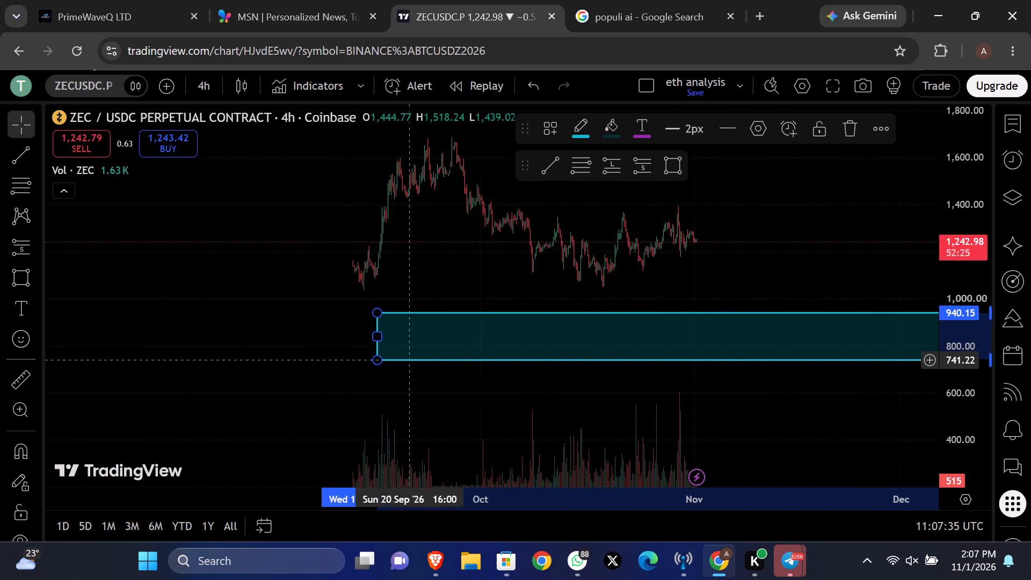
scroll(410, 360, up, 1)
scroll(438, 367, down, 1)
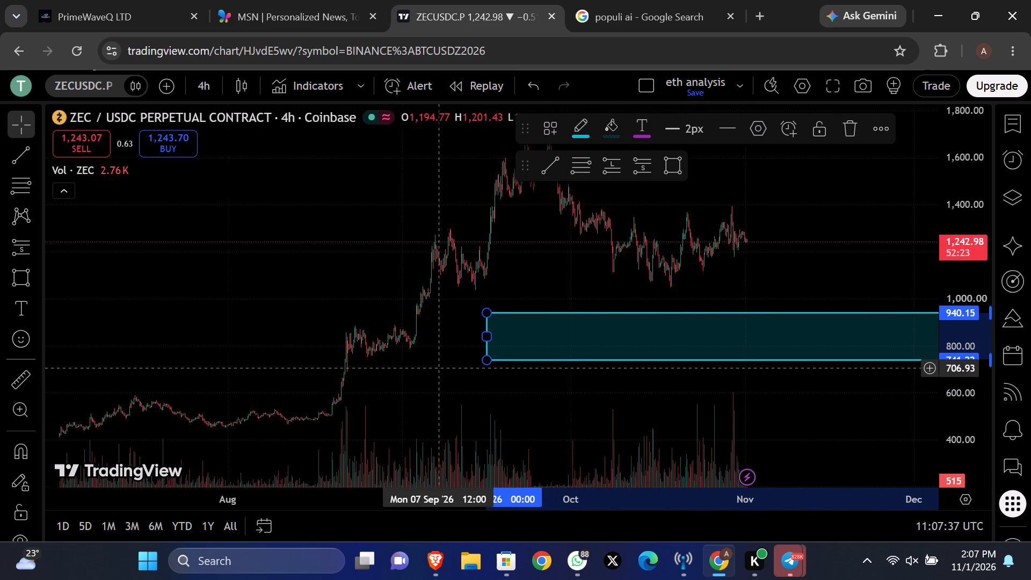
scroll(438, 367, left, 2)
scroll(438, 367, down, 1)
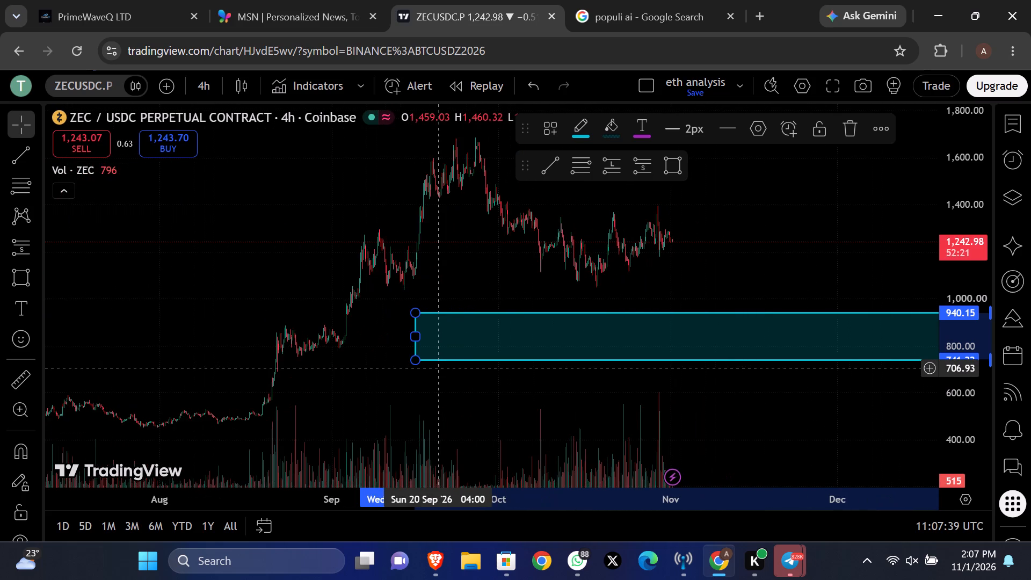
scroll(438, 367, down, 1)
scroll(438, 367, up, 2)
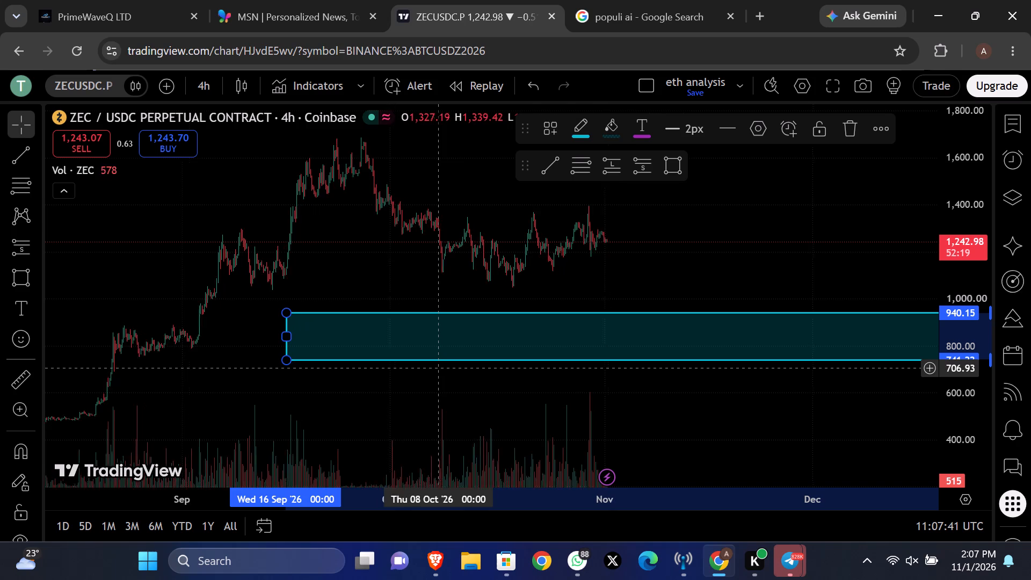
scroll(438, 367, up, 1)
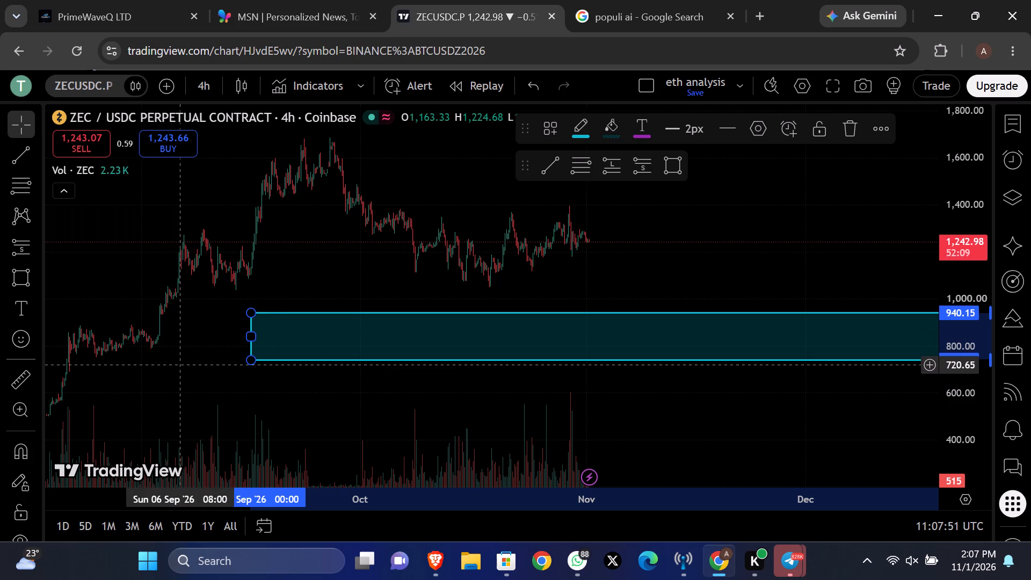
scroll(210, 366, right, 1)
scroll(210, 366, up, 2)
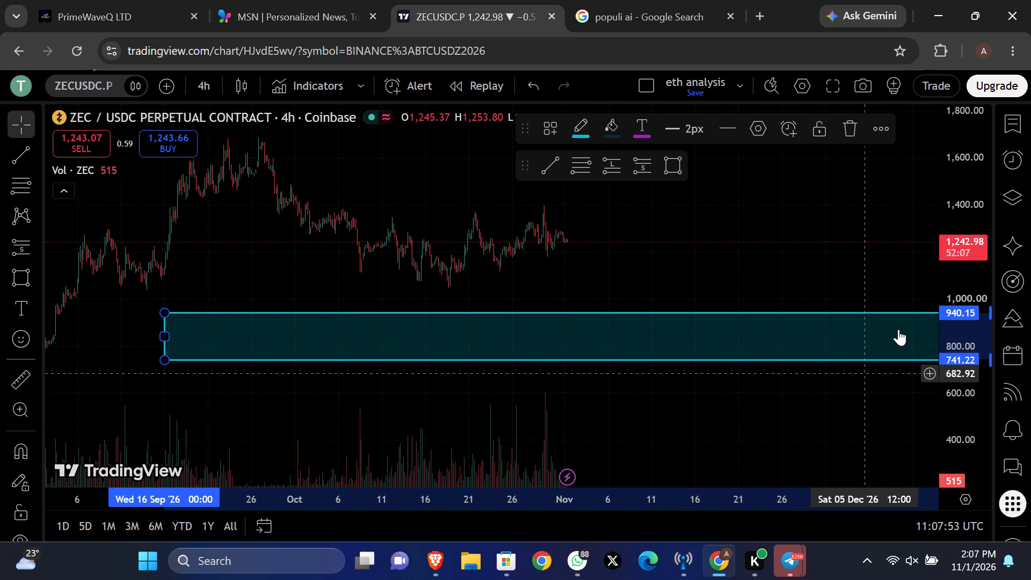
scroll(963, 274, up, 10)
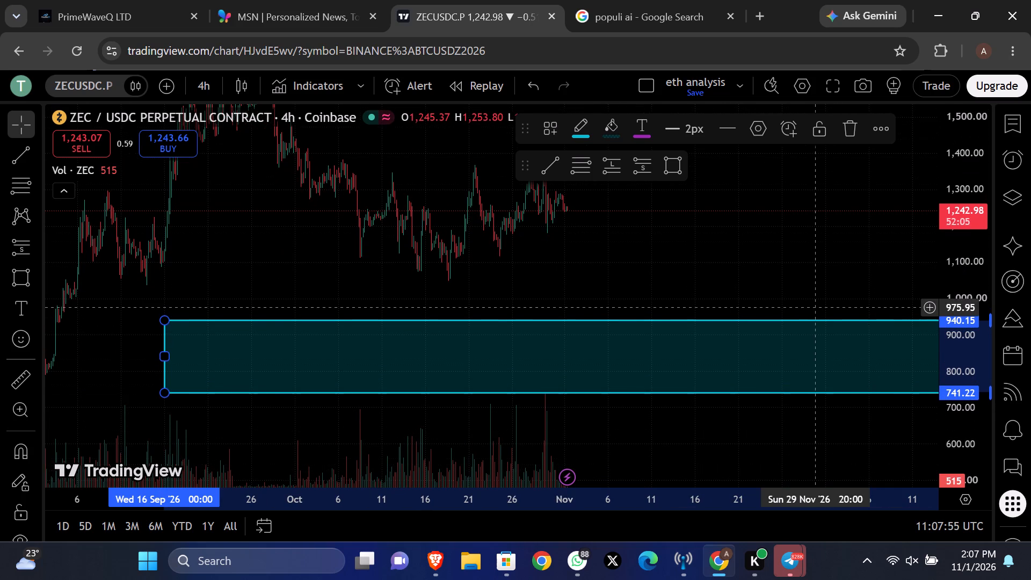
Examine the September rally and the October pullback on the 4-hour ZEC chart more closely, relative to the "daily fib" zone.
drag(816, 307, 845, 438)
scroll(808, 343, up, 2)
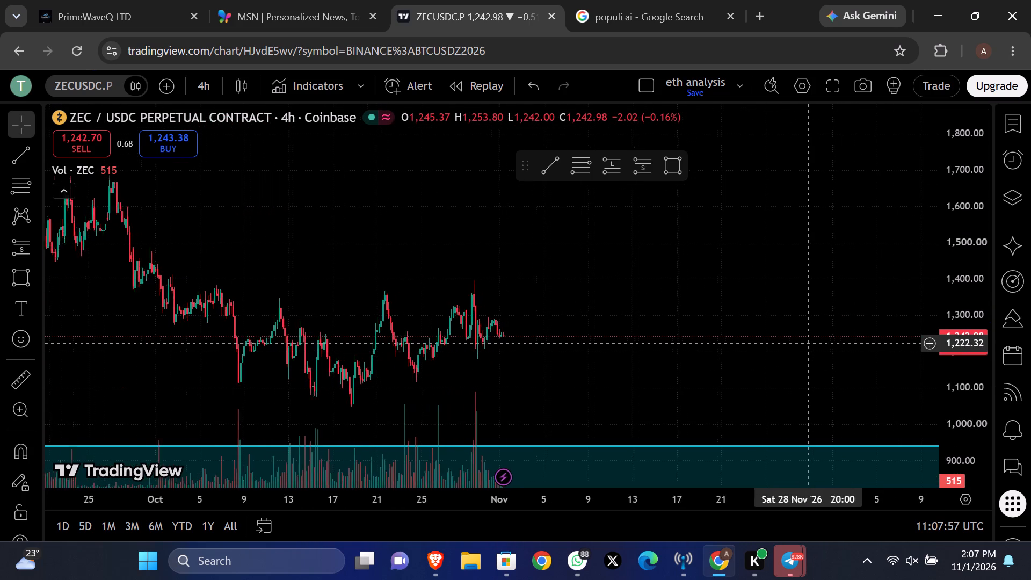
scroll(808, 343, up, 1)
drag(702, 351, 908, 372)
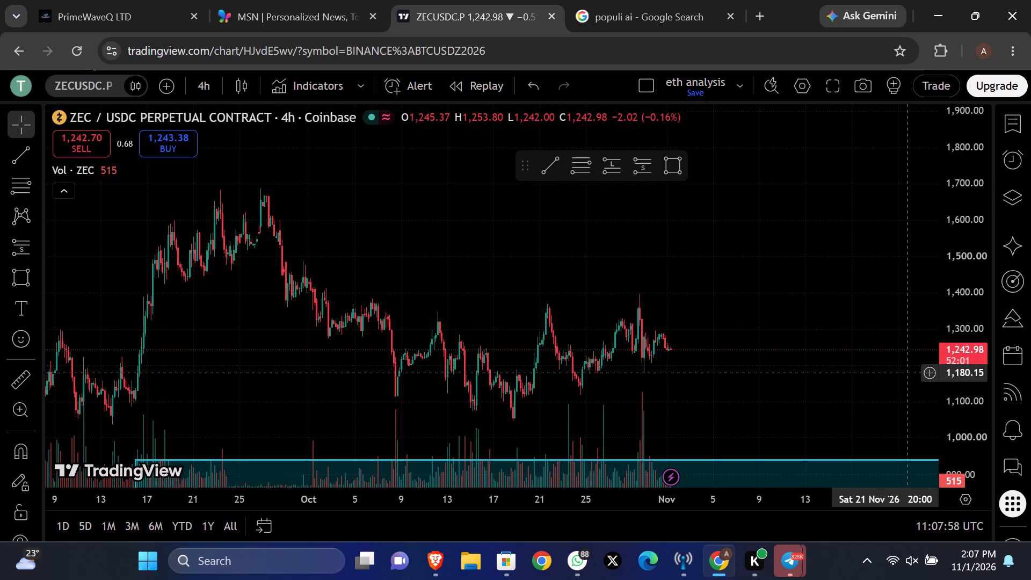
drag(908, 372, 934, 278)
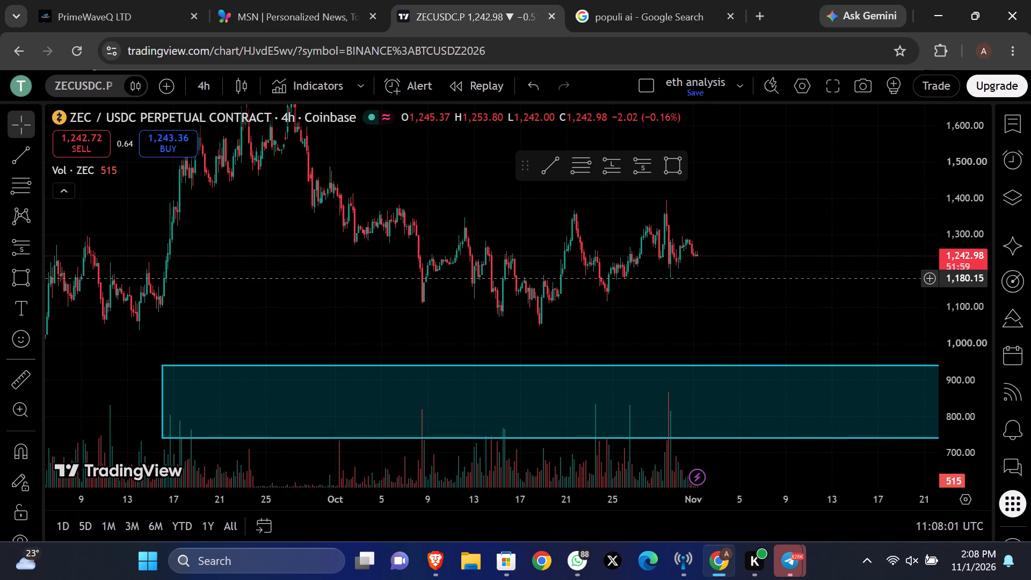
drag(934, 278, 1028, 292)
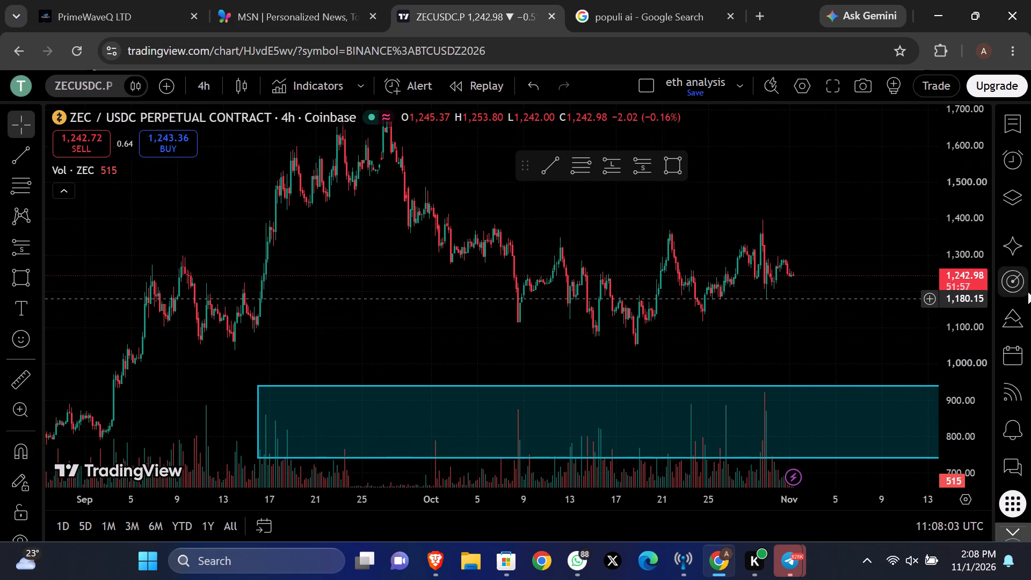
drag(1028, 292, 1023, 270)
drag(622, 287, 641, 294)
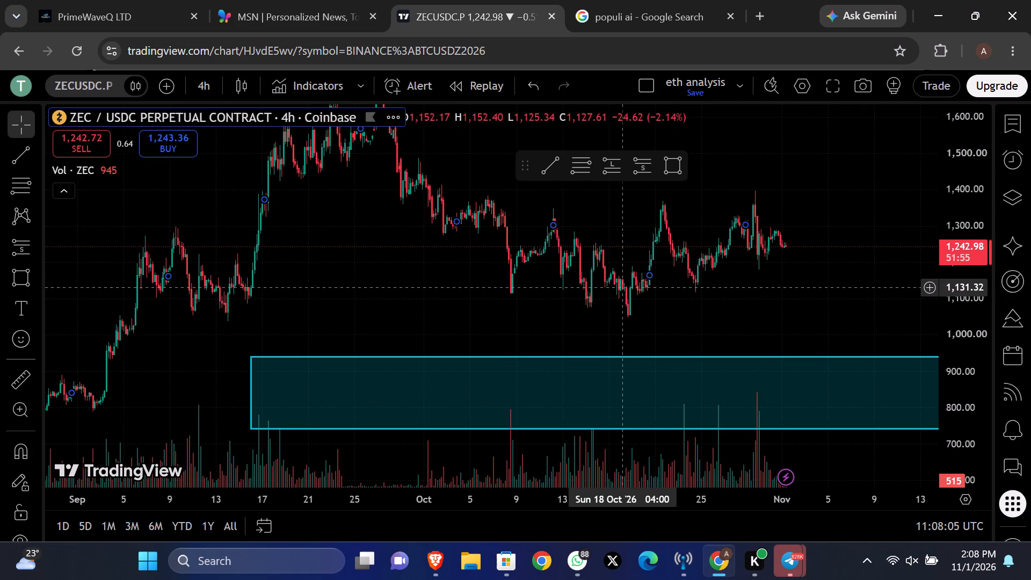
drag(641, 294, 747, 259)
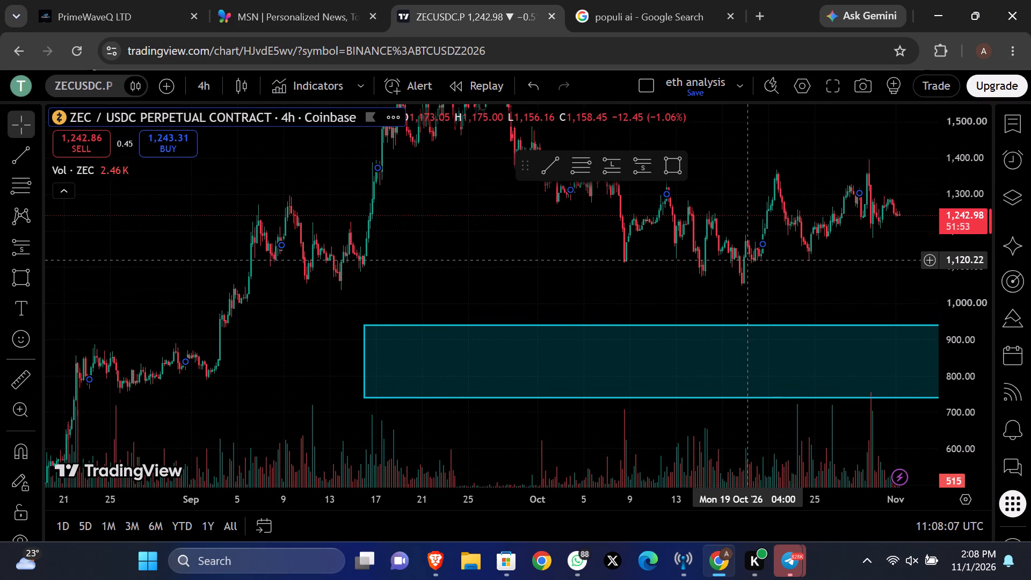
drag(747, 259, 634, 293)
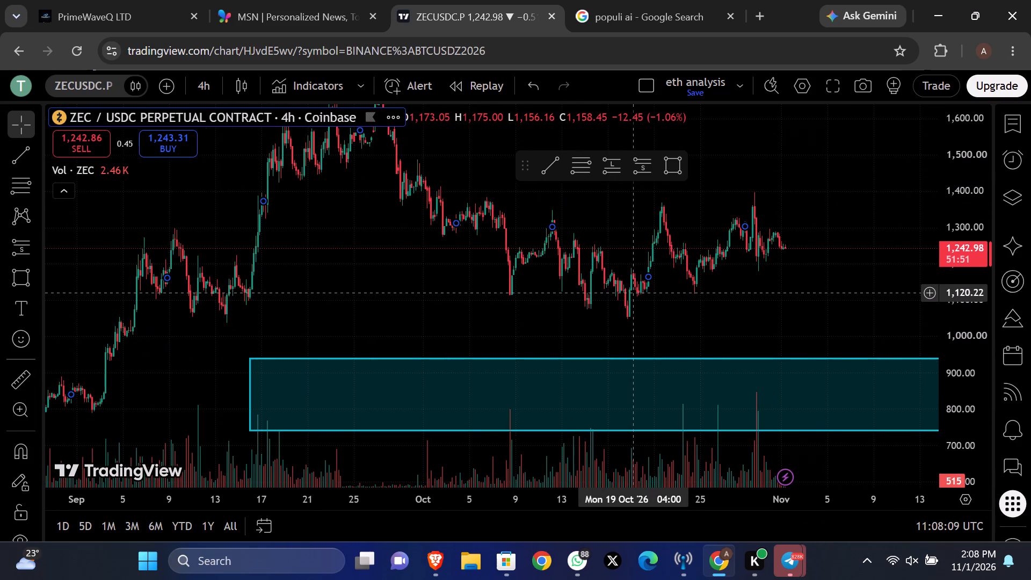
drag(634, 293, 698, 362)
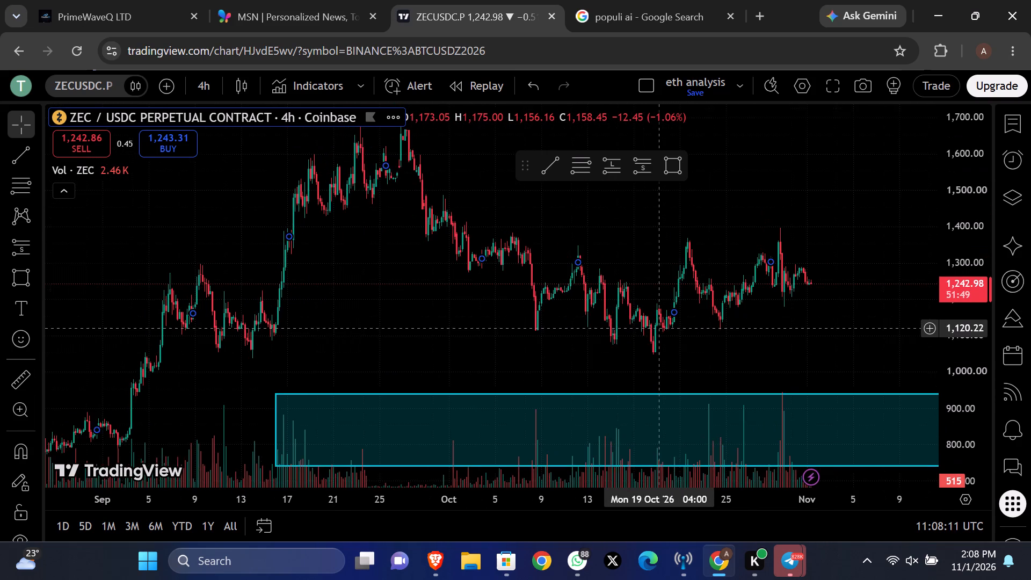
drag(698, 362, 701, 380)
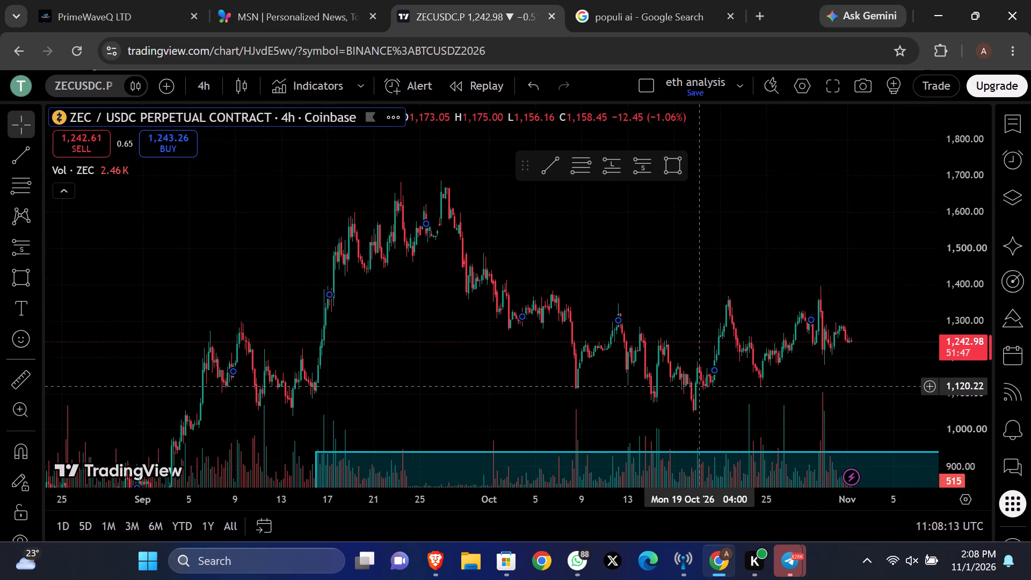
drag(701, 380, 702, 367)
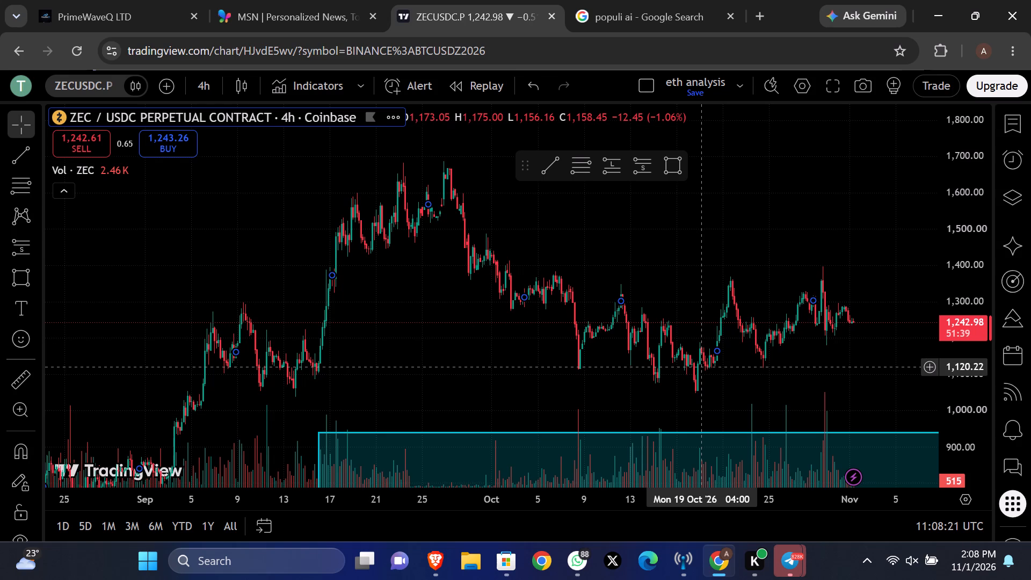
drag(702, 367, 703, 350)
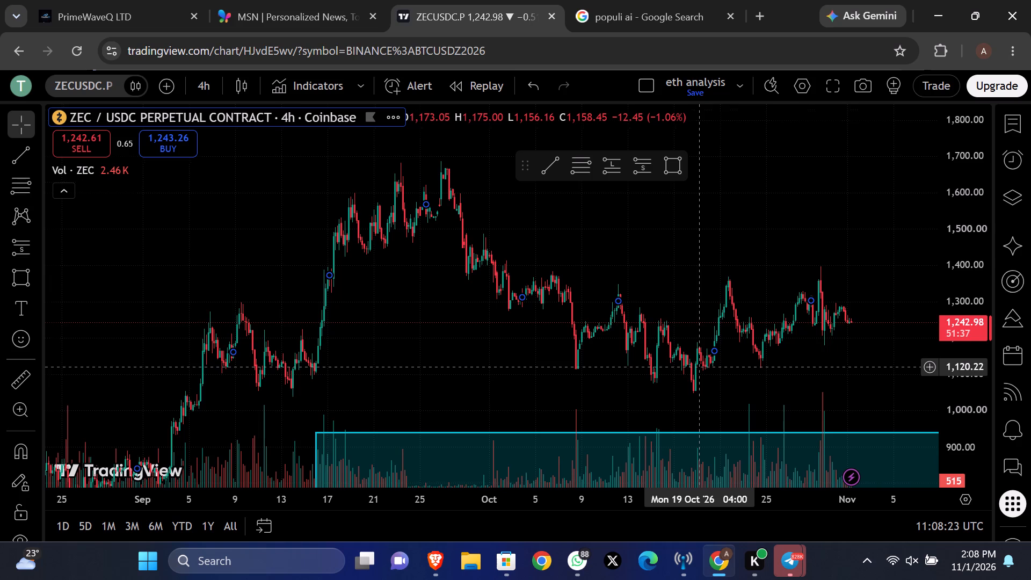
drag(703, 350, 767, 241)
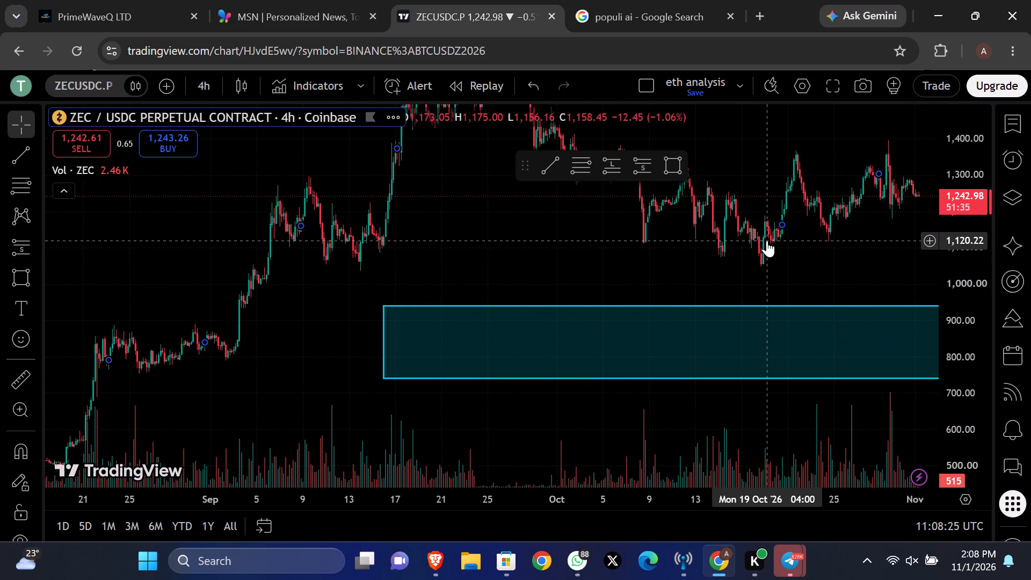
scroll(986, 289, down, 2)
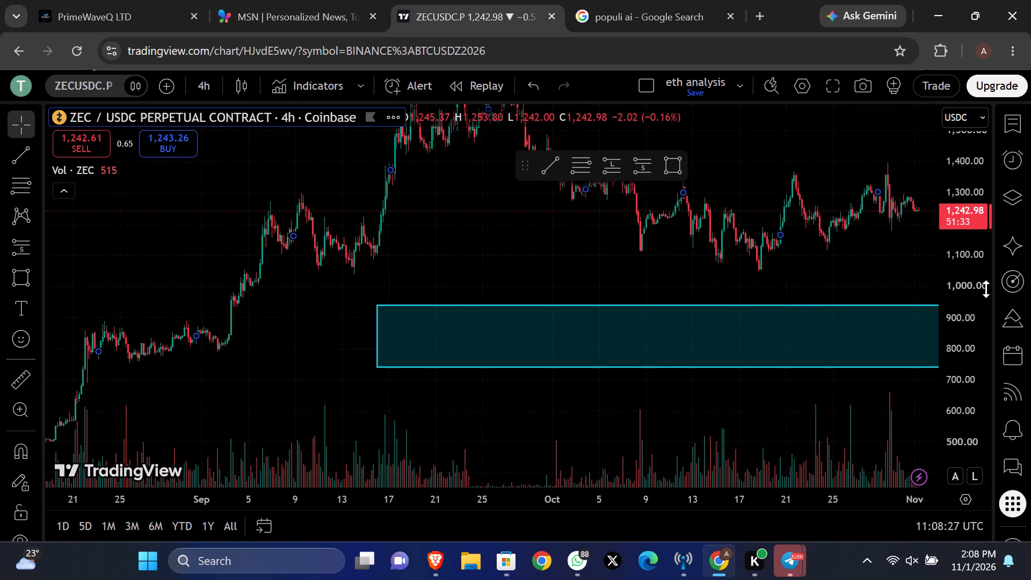
scroll(986, 289, down, 2)
scroll(628, 419, down, 2)
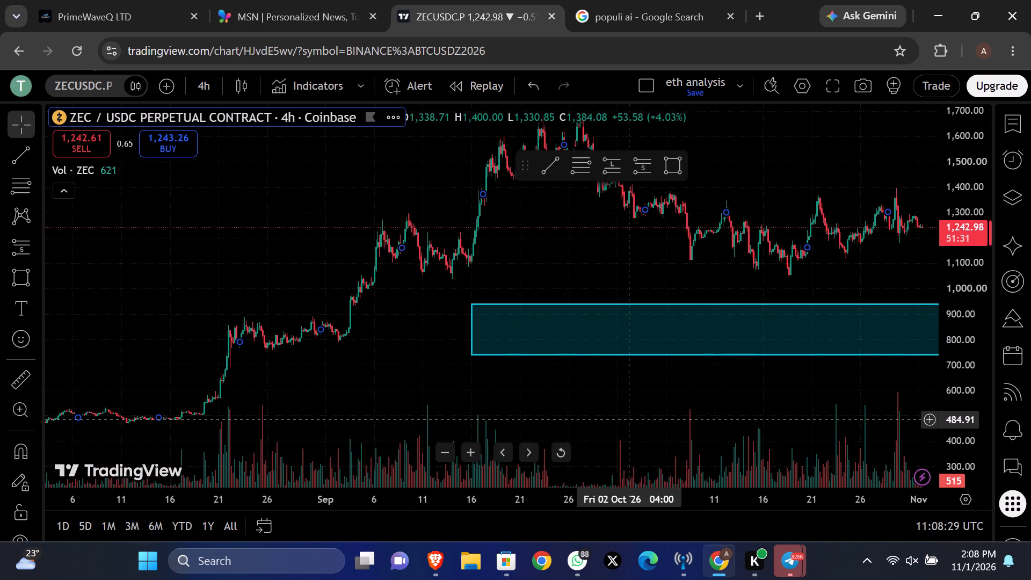
drag(585, 426, 514, 482)
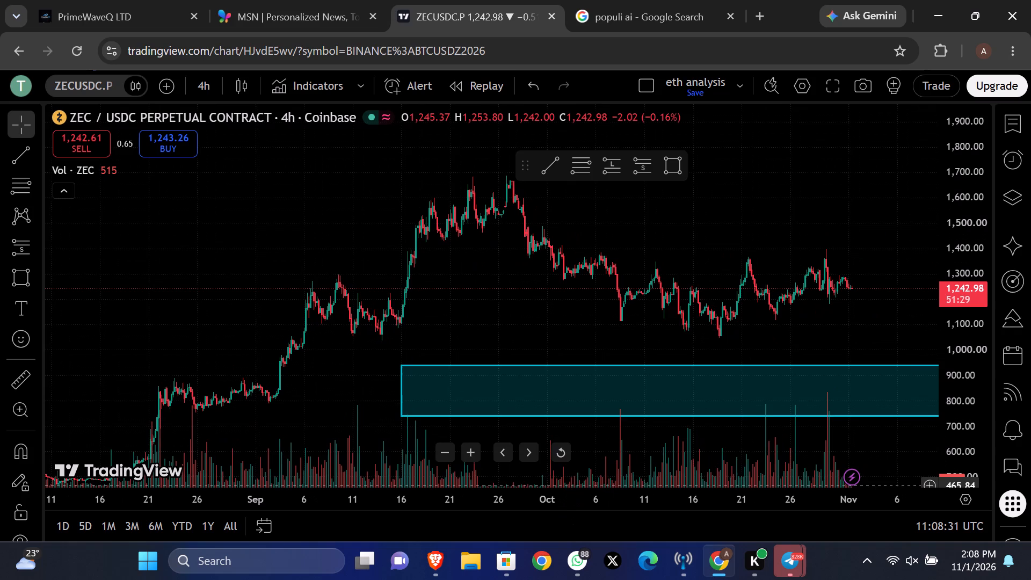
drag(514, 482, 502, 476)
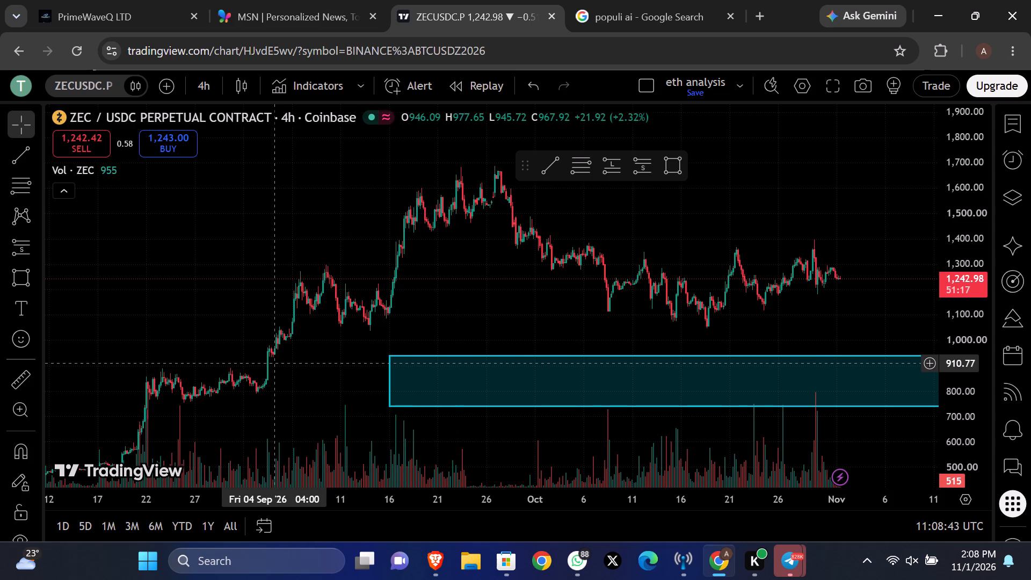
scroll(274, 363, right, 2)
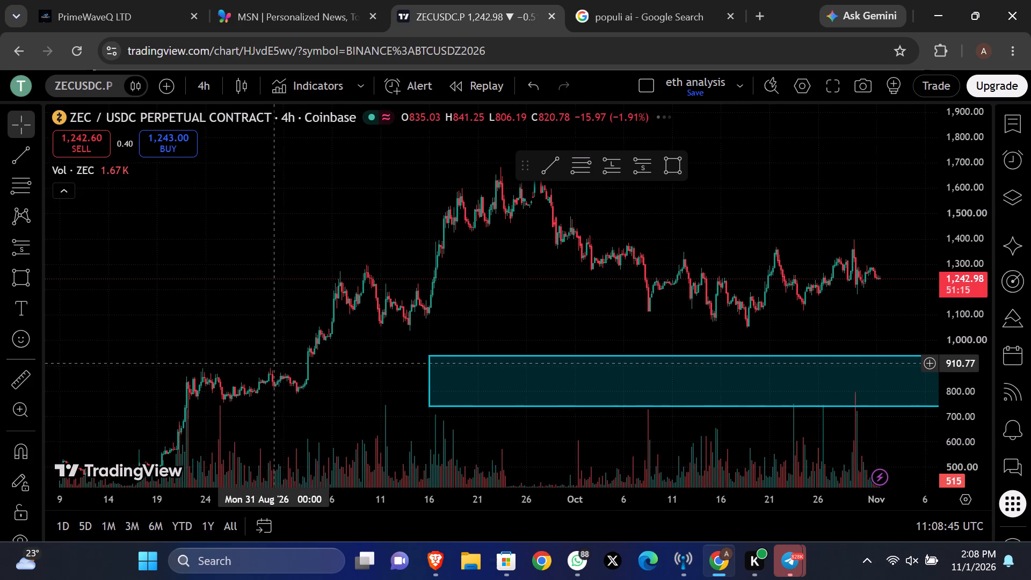
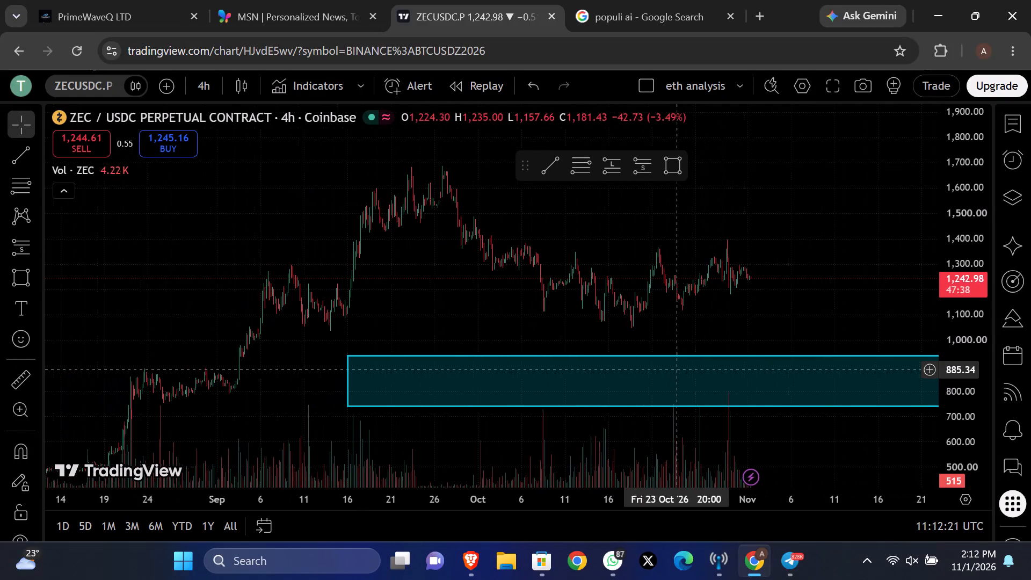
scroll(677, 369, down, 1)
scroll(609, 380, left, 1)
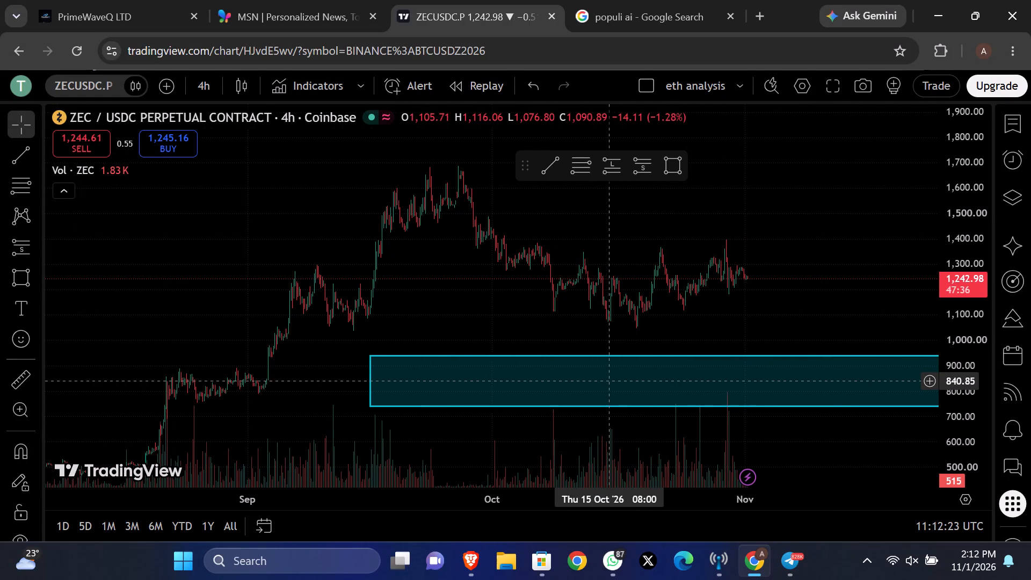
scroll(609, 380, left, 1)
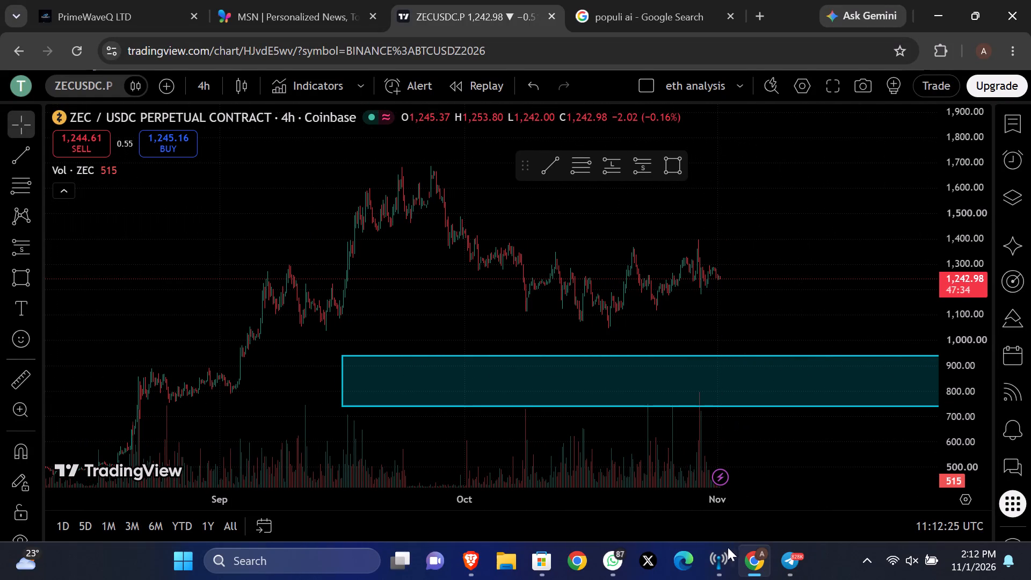
Bring up Telegram's open windows to switch to its media viewer.
click(784, 561)
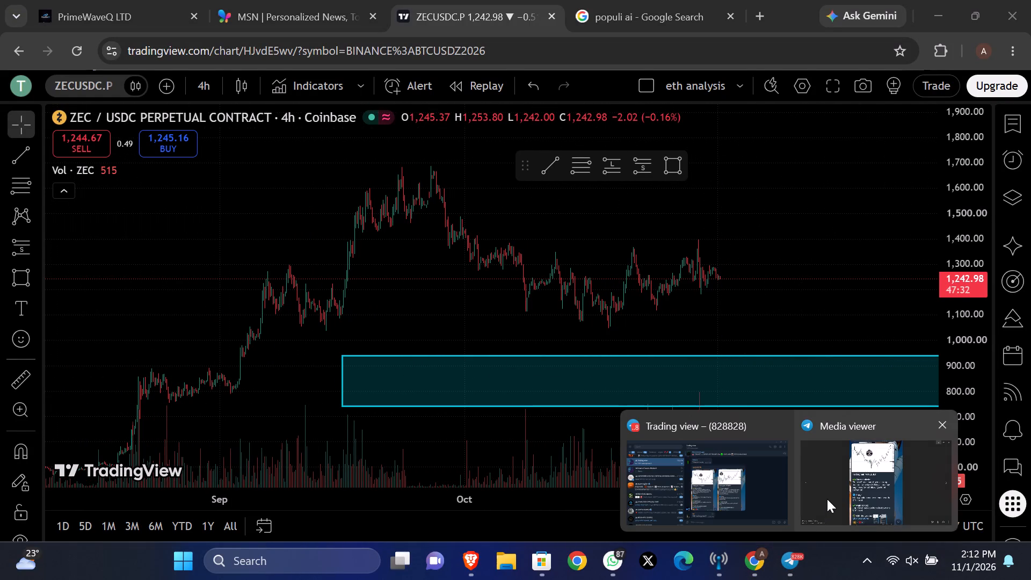
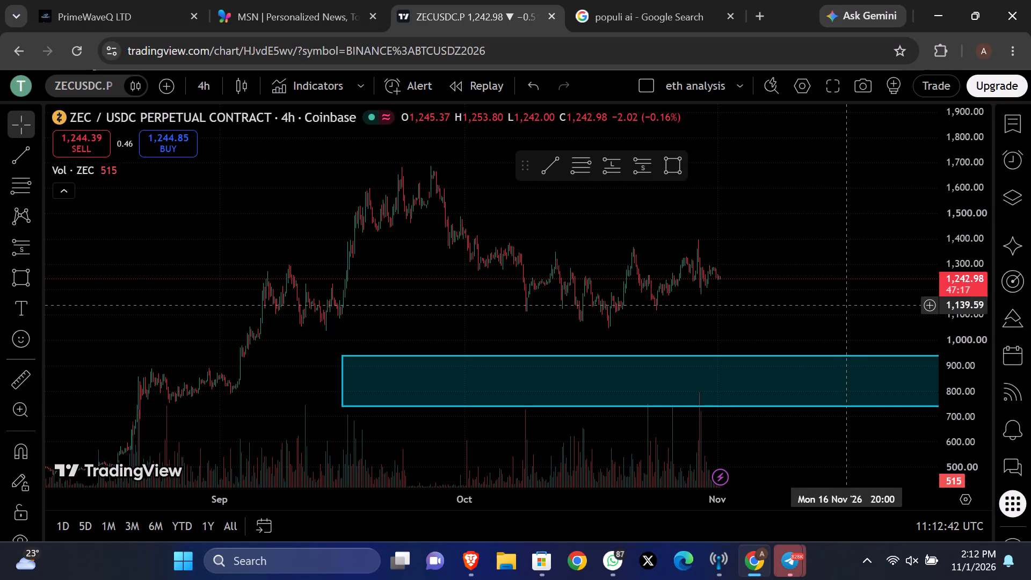
Draw a Fibonacci retracement on ZEC's 4-hour chart from about 1,031.53 on 18 September to about 1,683.04 on 28 October 2026.
scroll(843, 303, down, 3)
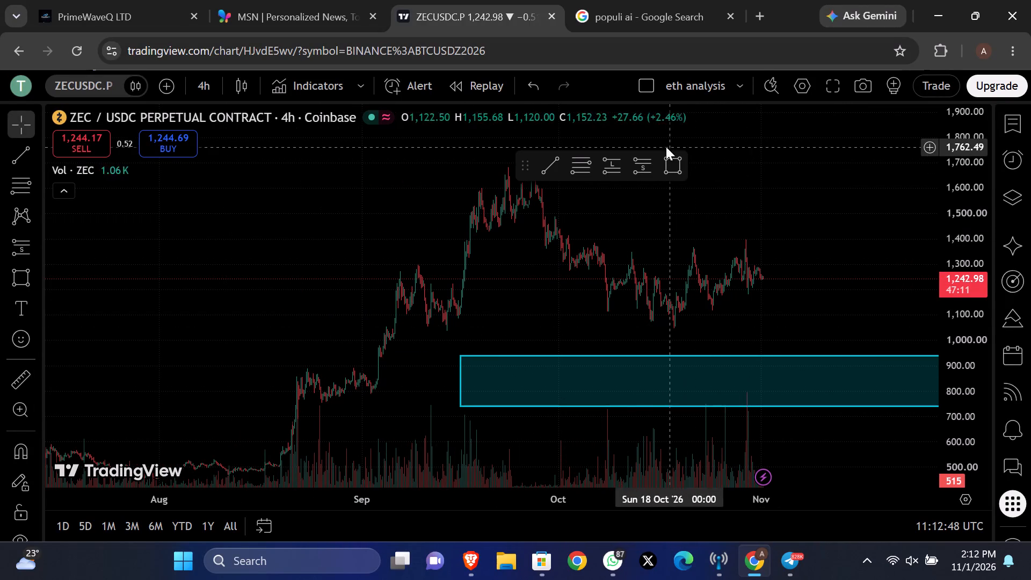
click(582, 169)
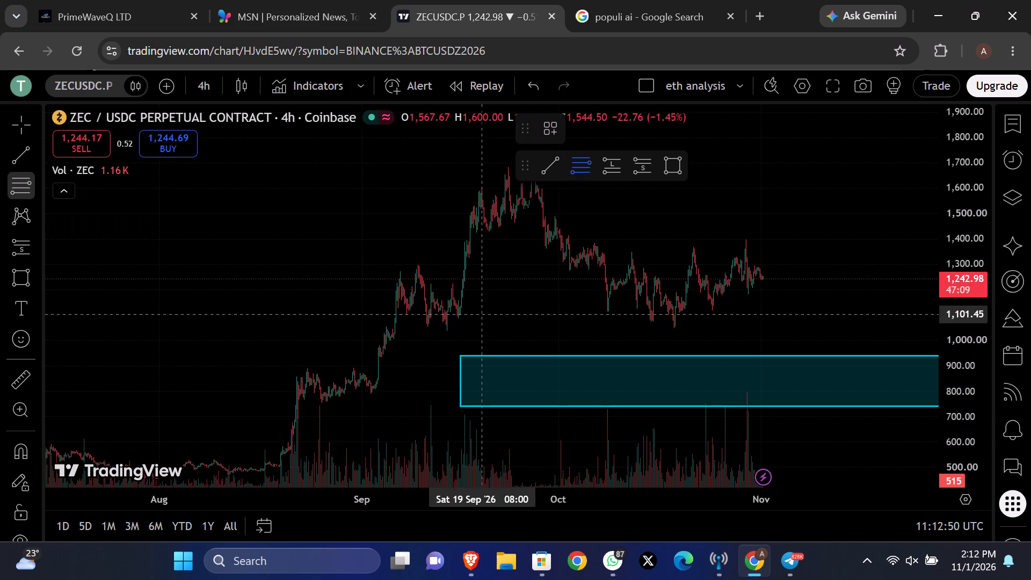
drag(477, 332, 564, 241)
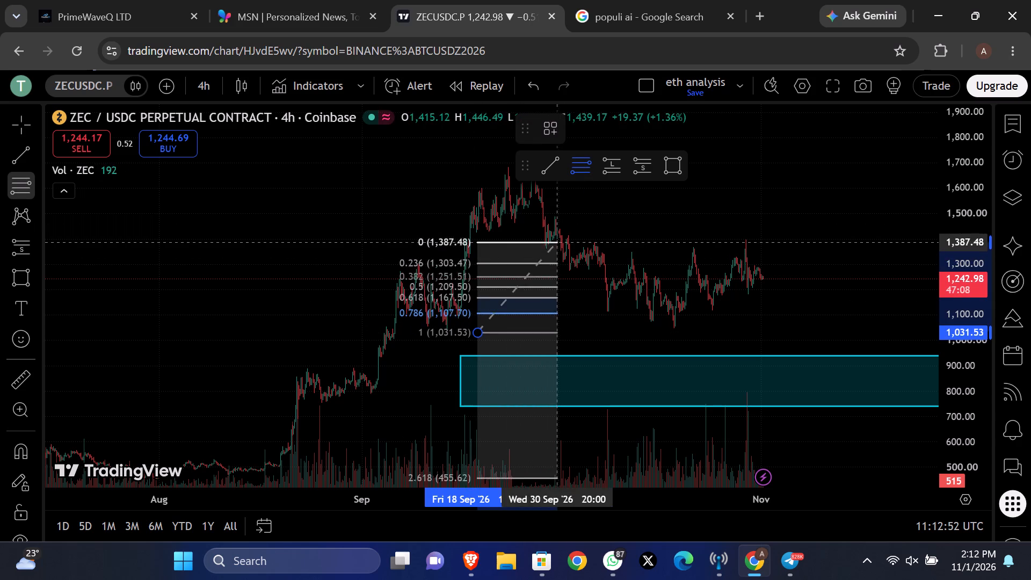
drag(564, 241, 719, 165)
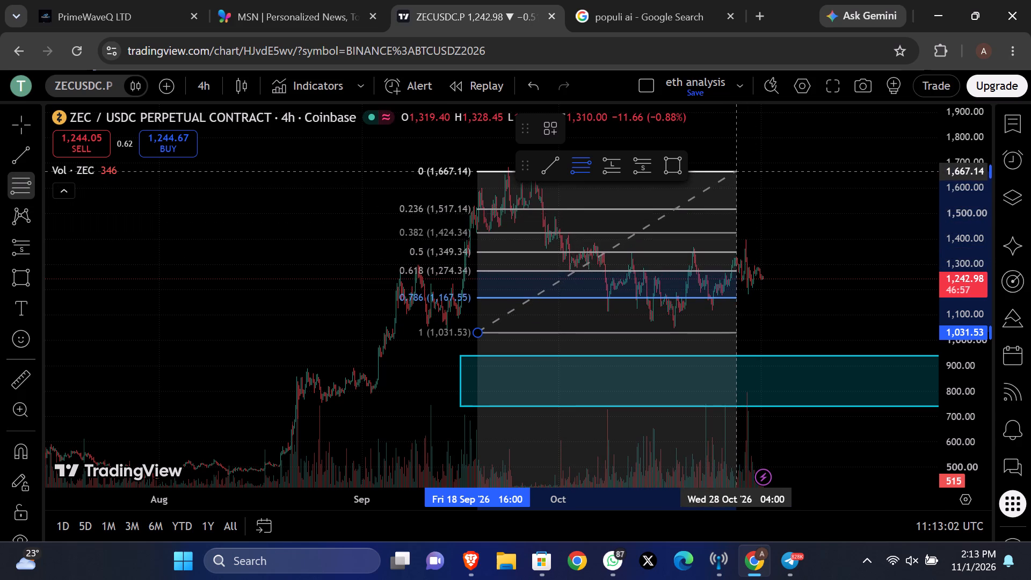
click(737, 167)
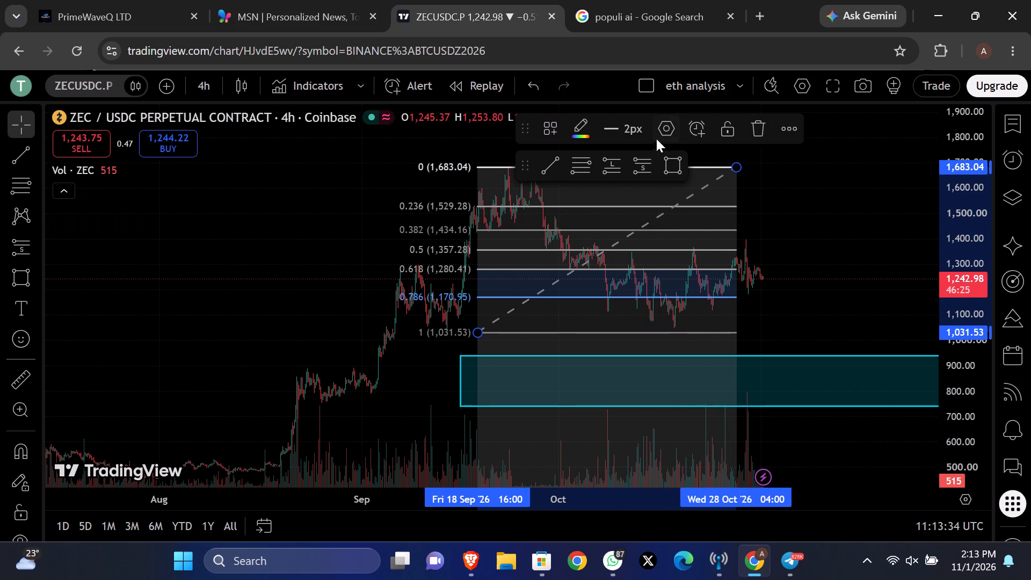
Draw a rectangle from about 1,267 down to 1,171, within the 0.618–0.786 retracement zone, spanning about 7 to 25 November 2026.
click(678, 169)
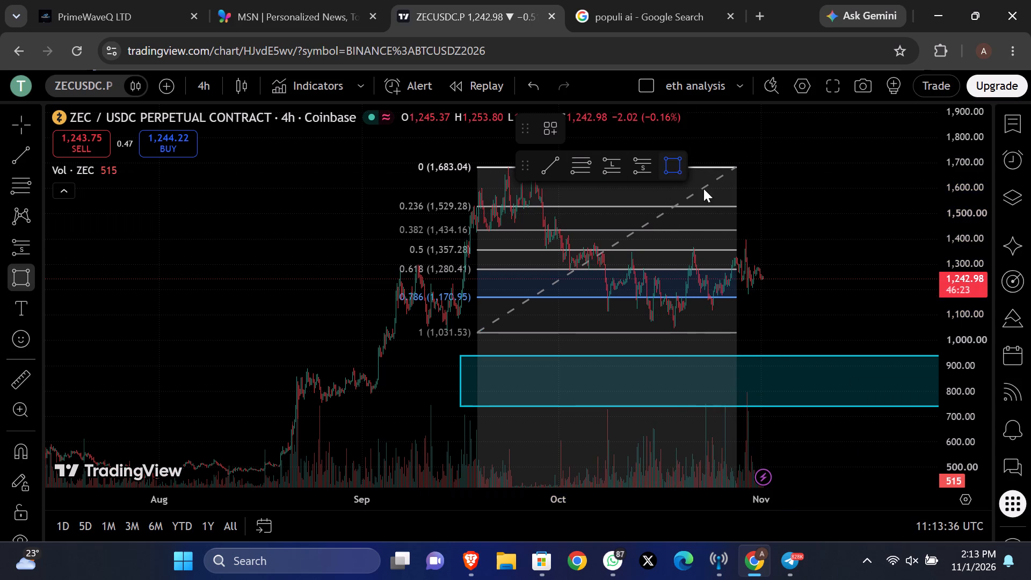
drag(804, 272, 940, 310)
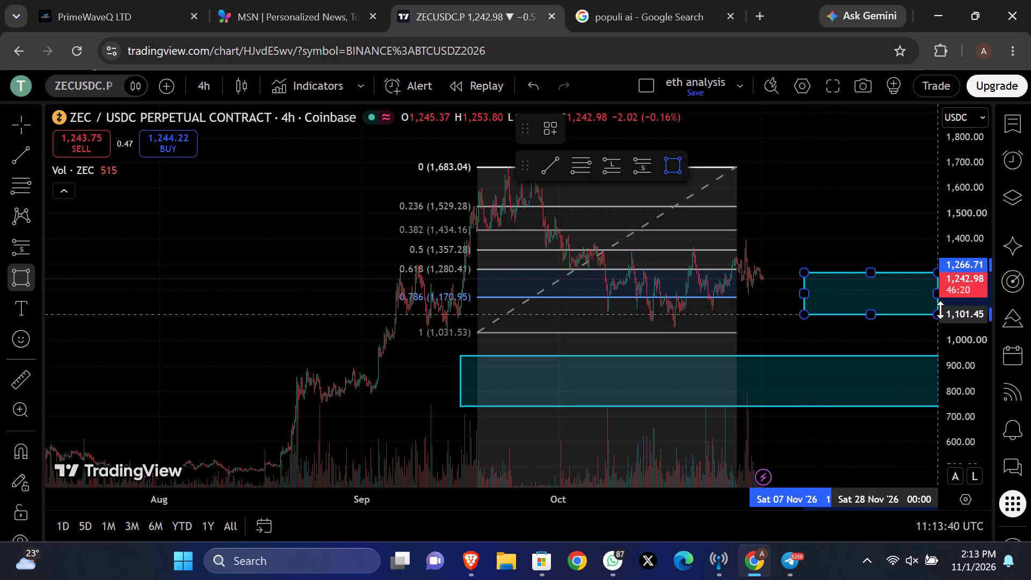
drag(940, 310, 942, 297)
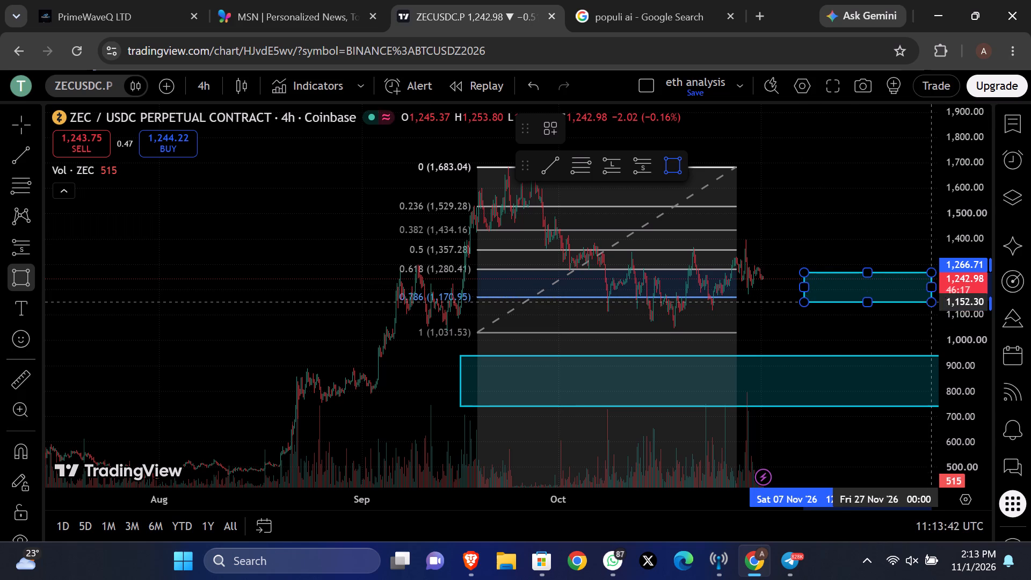
click(923, 297)
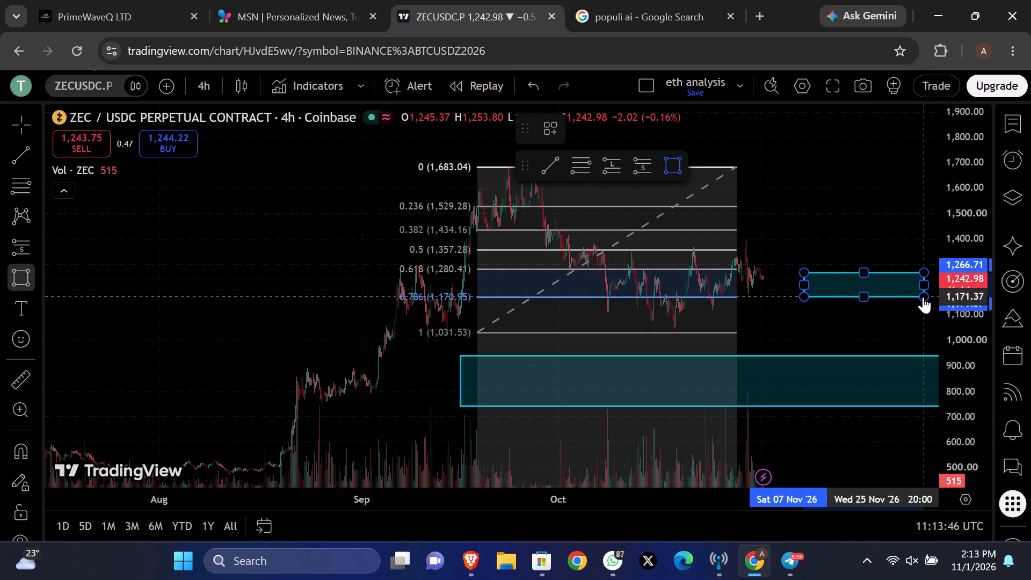
click(876, 322)
Delete the 4-hour Fibonacci retracement from the ZEC chart, keeping the rectangles.
scroll(876, 322, left, 1)
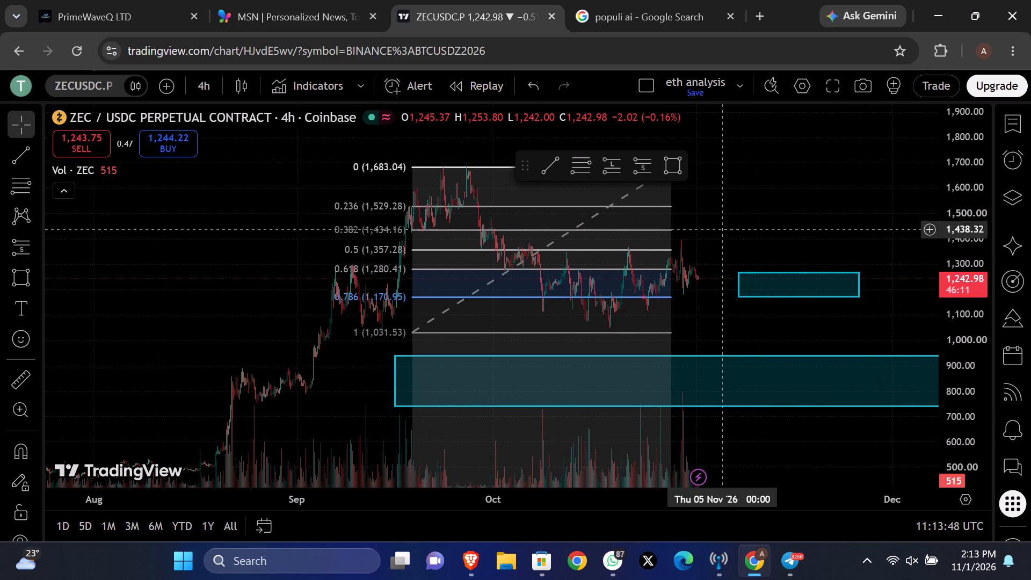
click(658, 208)
click(663, 189)
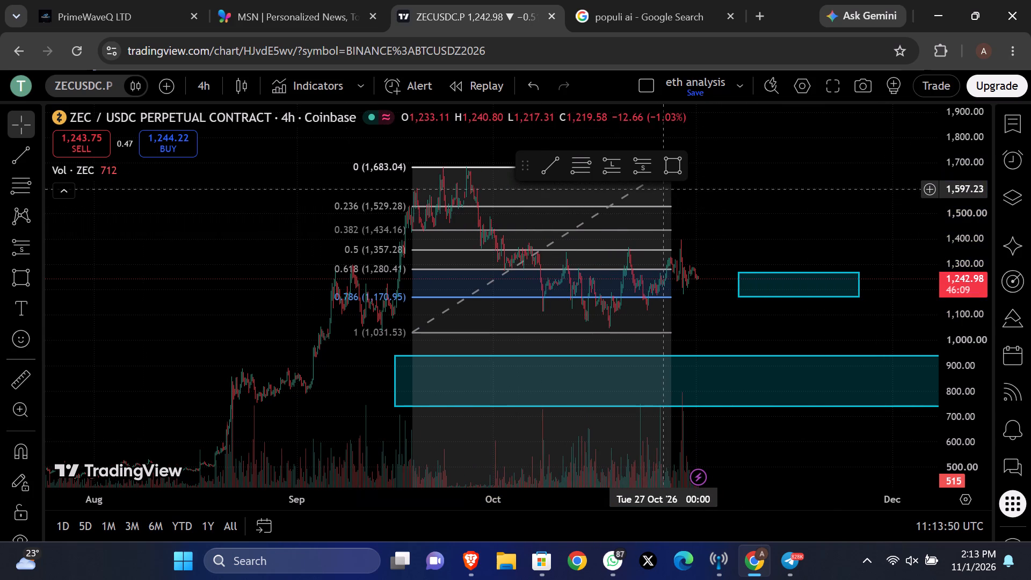
click(666, 187)
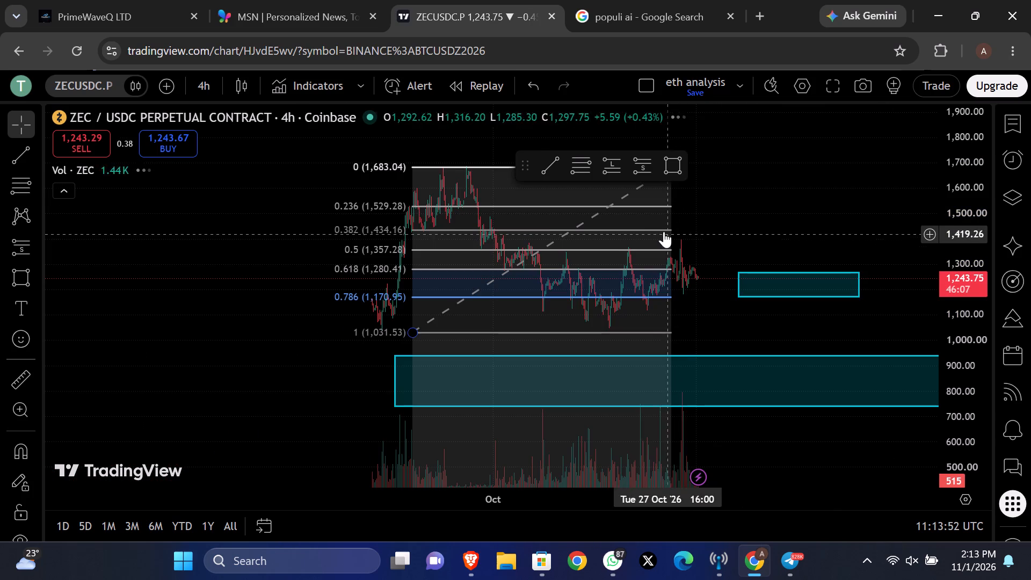
click(448, 221)
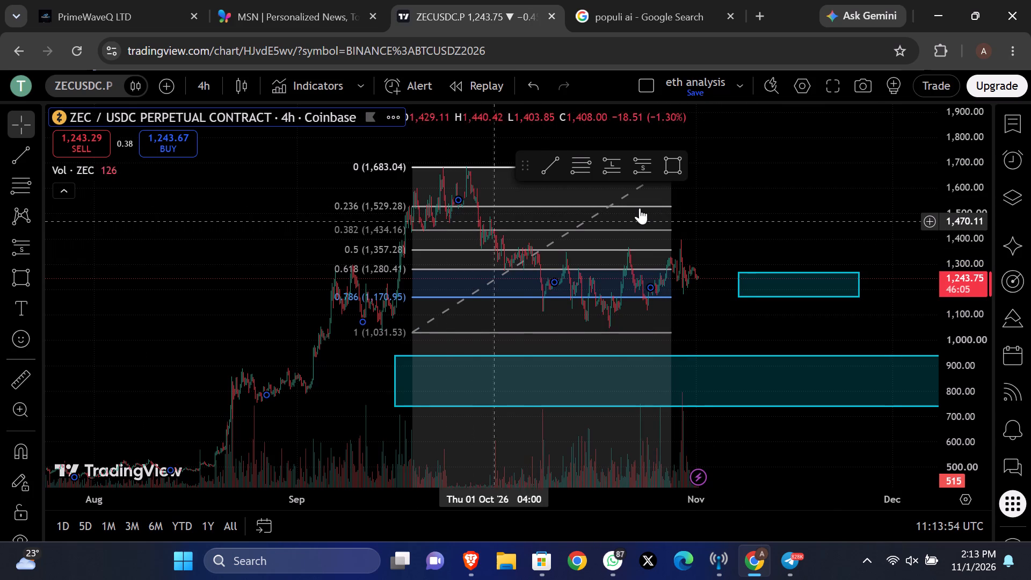
click(403, 169)
click(752, 126)
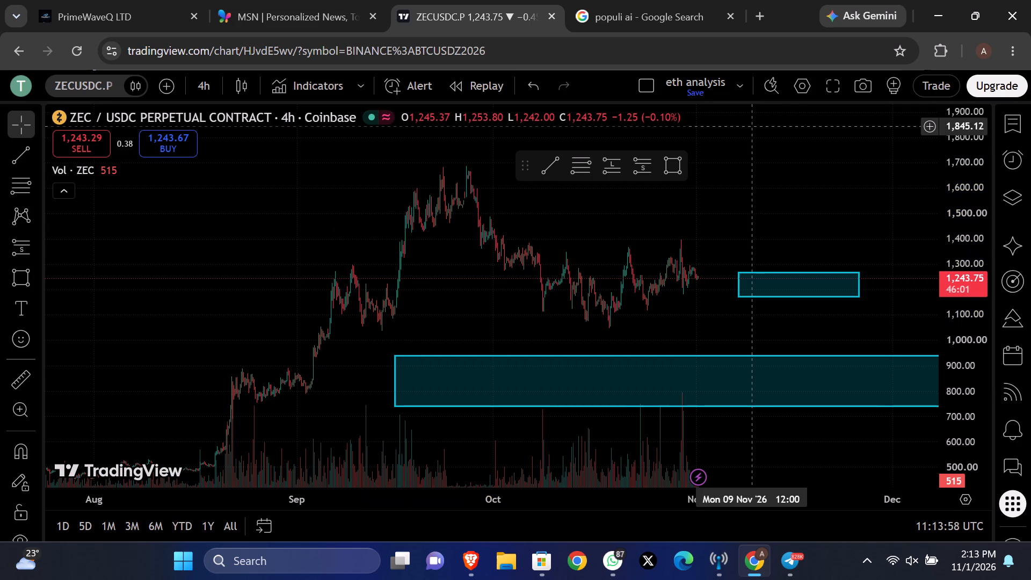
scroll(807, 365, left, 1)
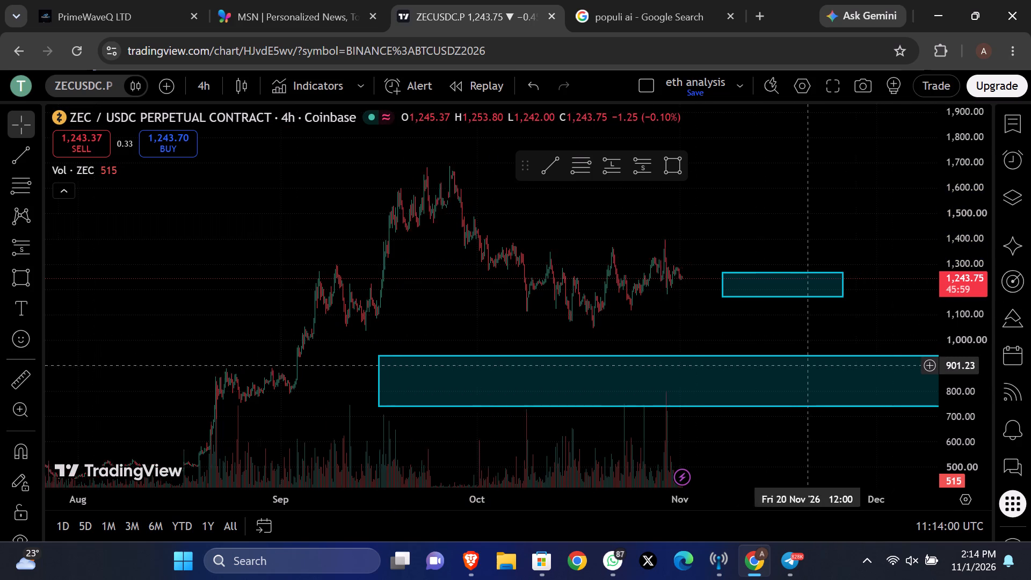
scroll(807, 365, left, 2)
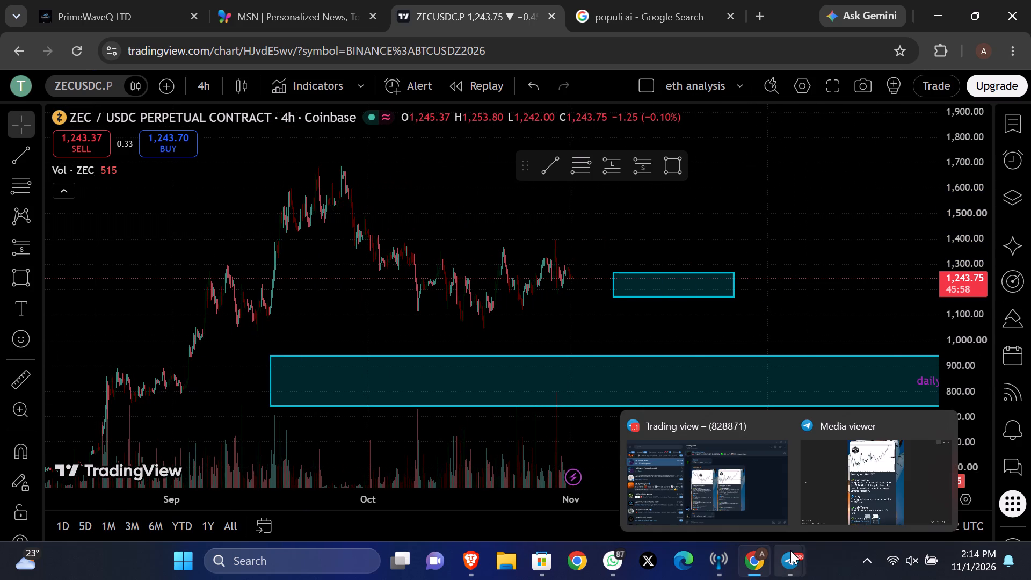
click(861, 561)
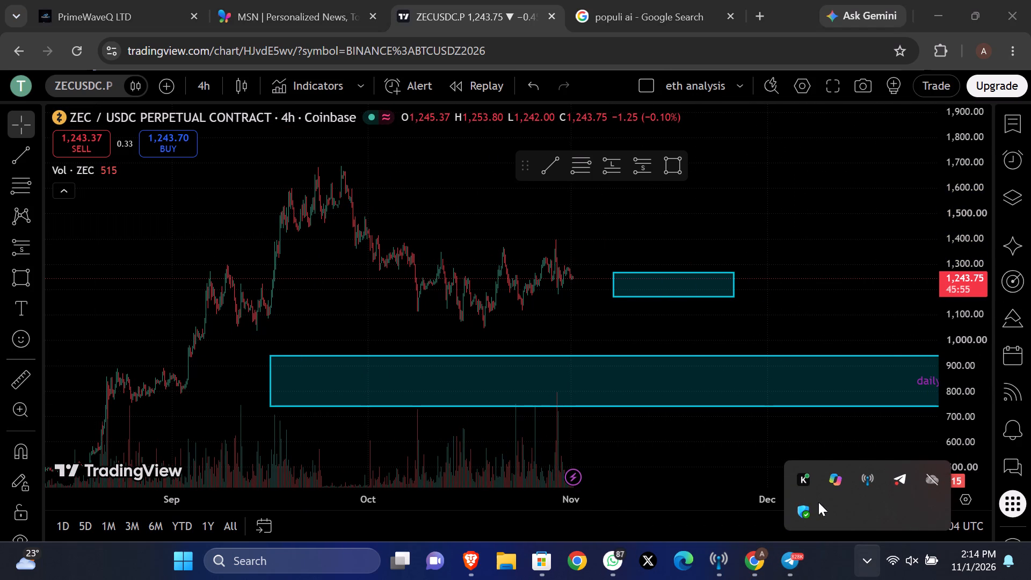